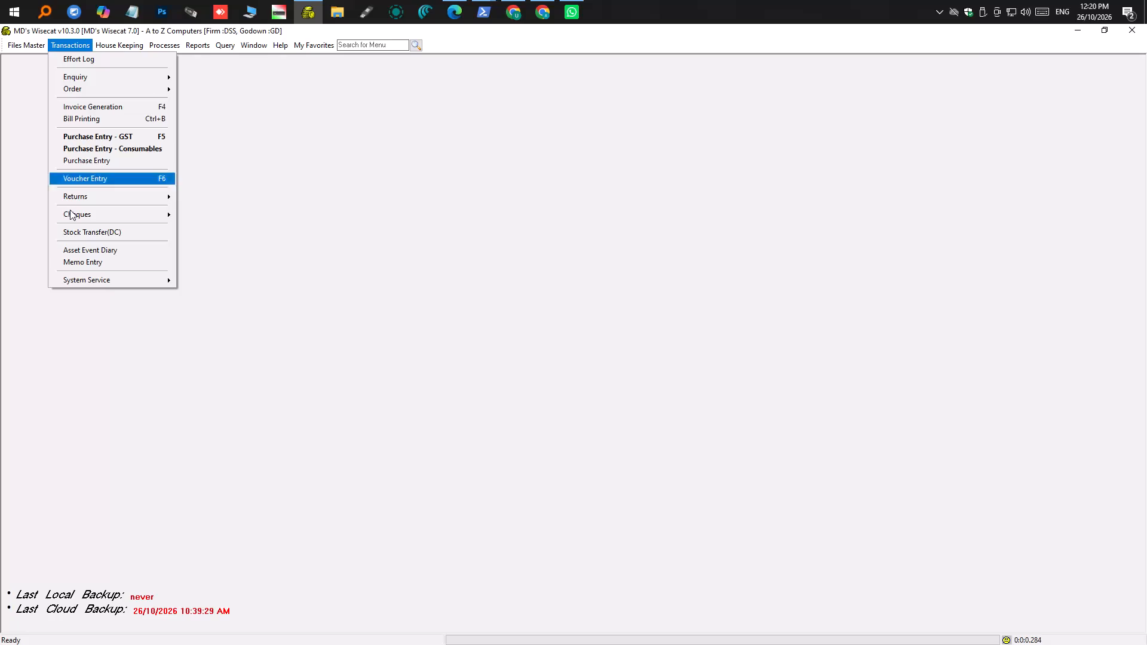
Open Service Call Assignment and filter the calls to the period 01/10/2026 to 26/10/2026.
click(136, 275)
click(208, 291)
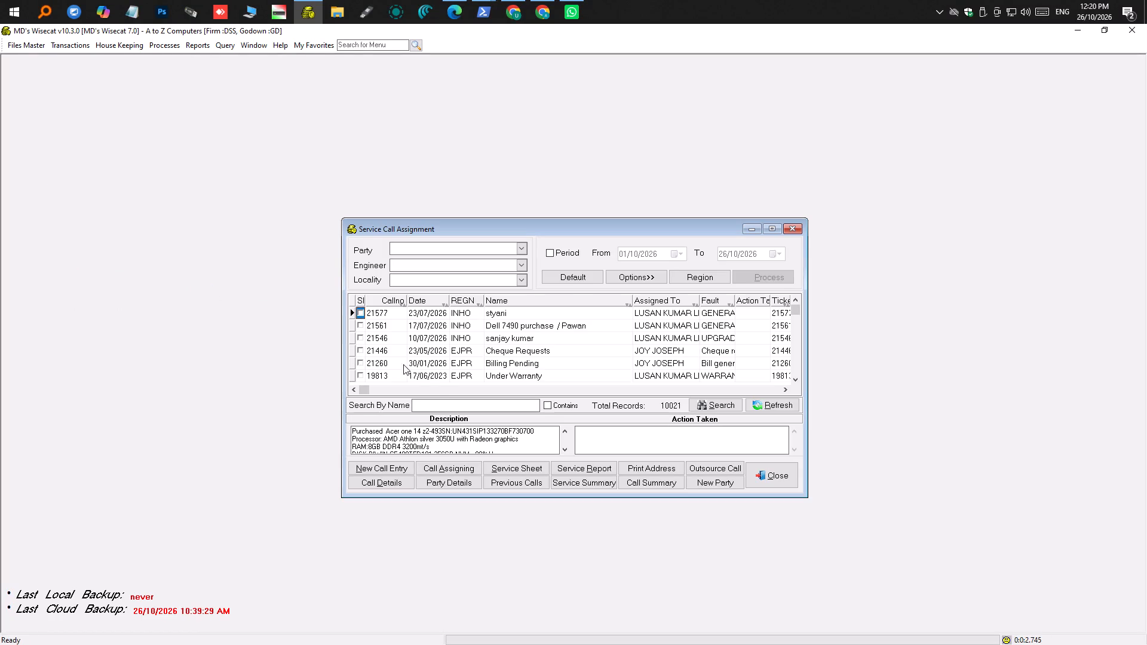
click(570, 254)
click(760, 274)
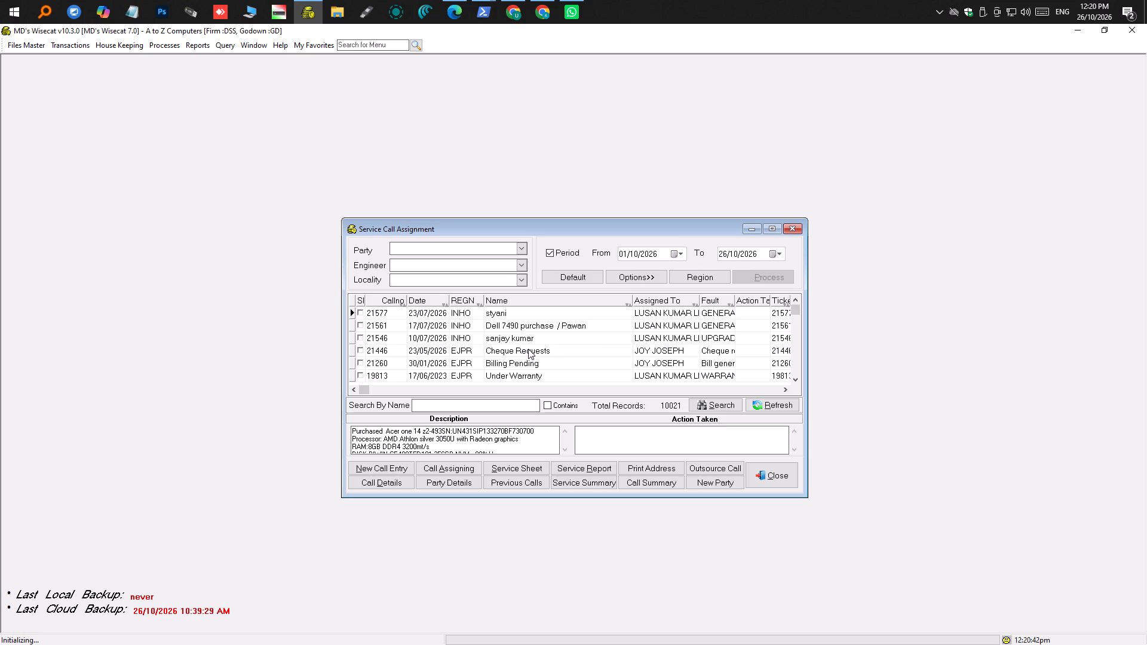
Look through the filtered service calls, checking the customer names and fault descriptions.
scroll(525, 352, down, 2)
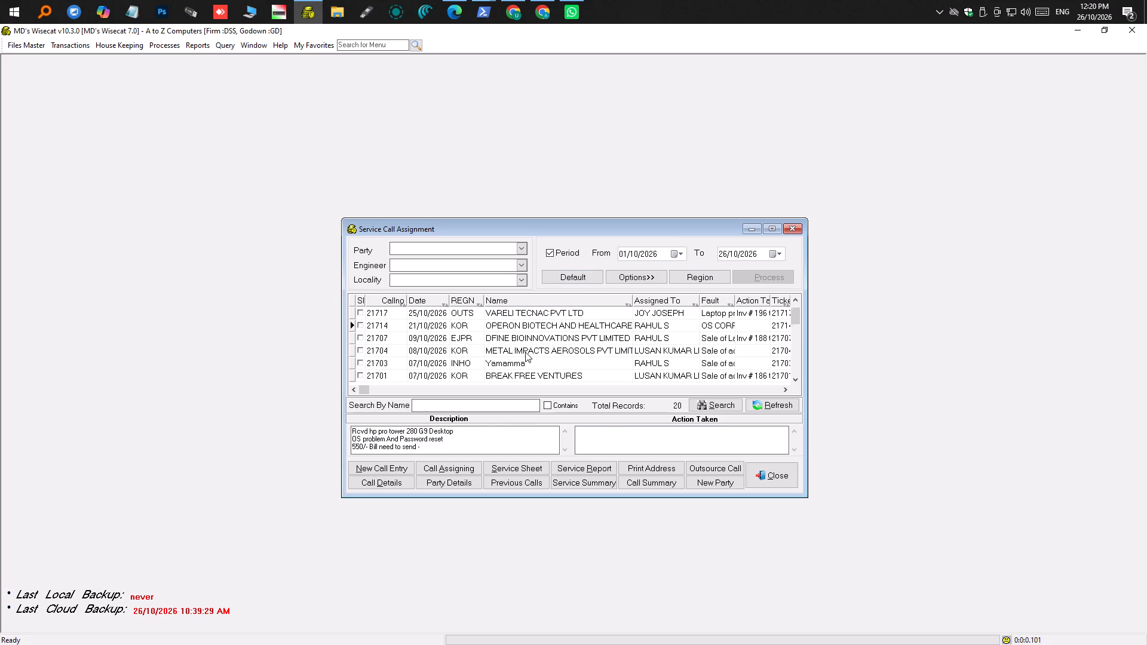
scroll(525, 352, down, 1)
scroll(525, 355, up, 3)
scroll(525, 355, down, 14)
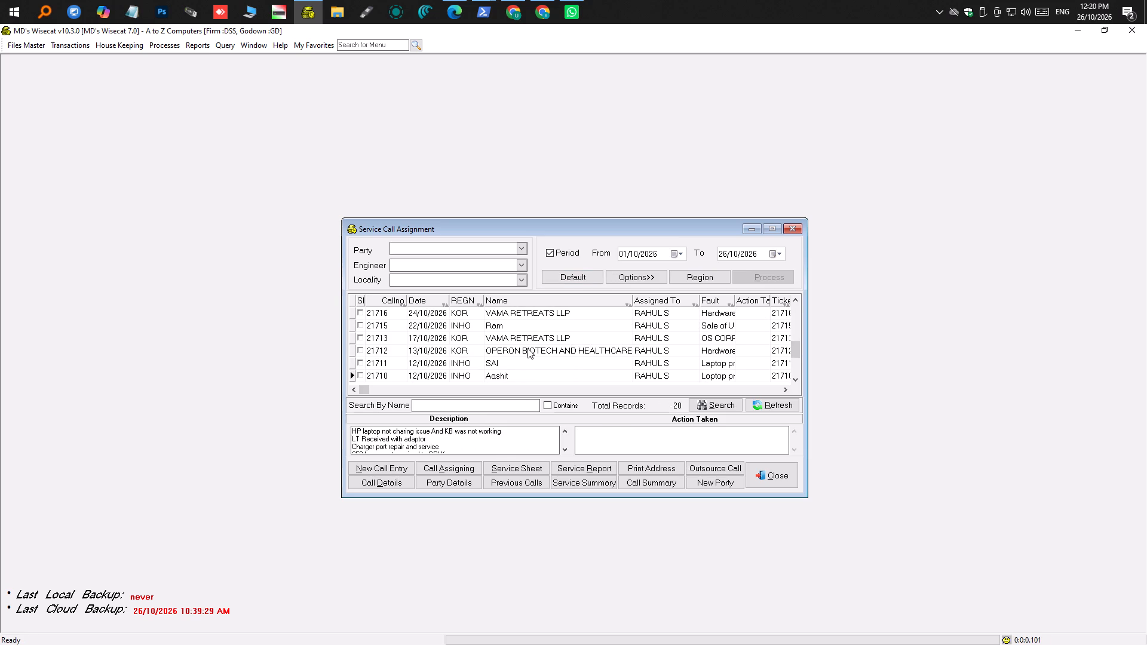
scroll(528, 348, up, 4)
scroll(528, 348, down, 1)
scroll(528, 348, up, 2)
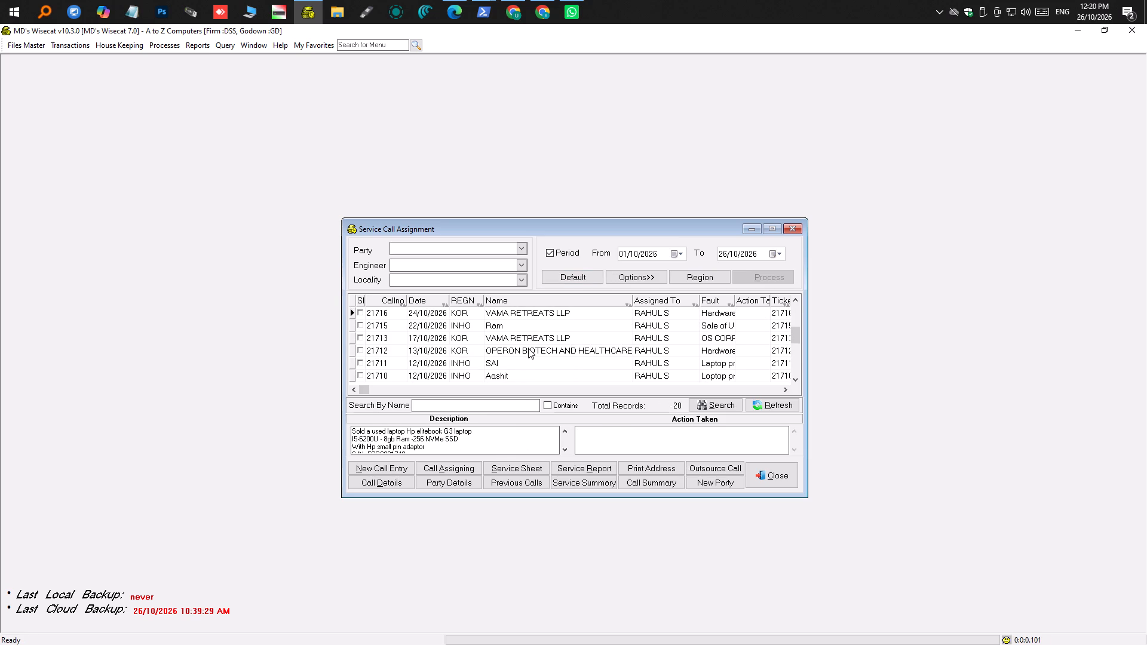
scroll(528, 349, down, 2)
scroll(529, 350, up, 2)
scroll(529, 350, down, 2)
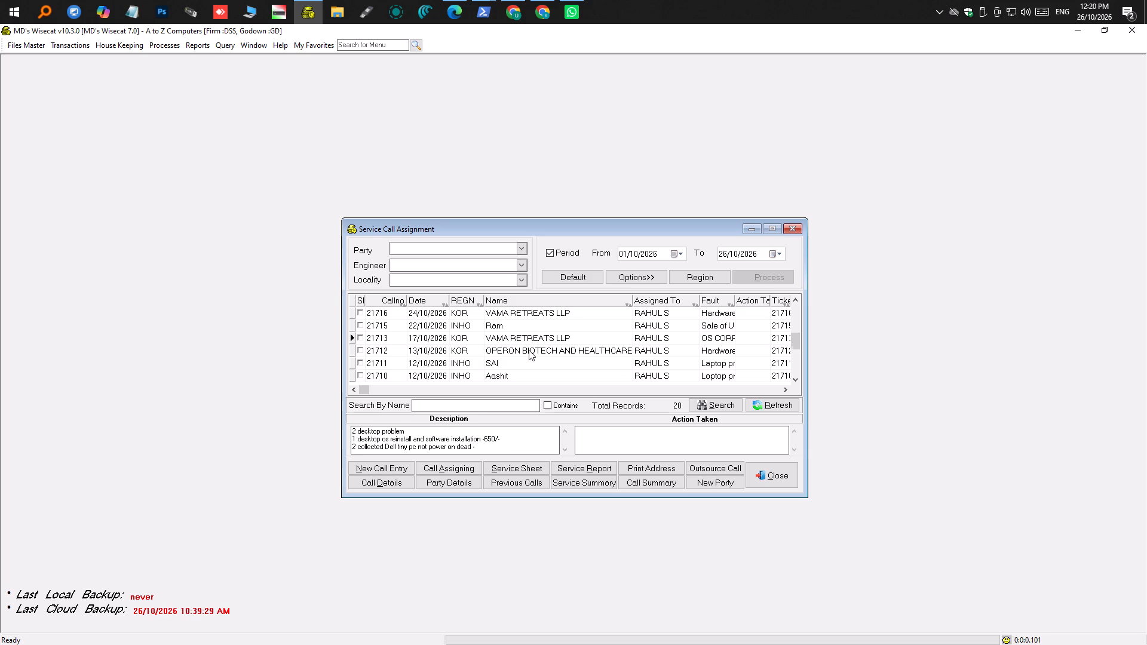
scroll(529, 350, down, 2)
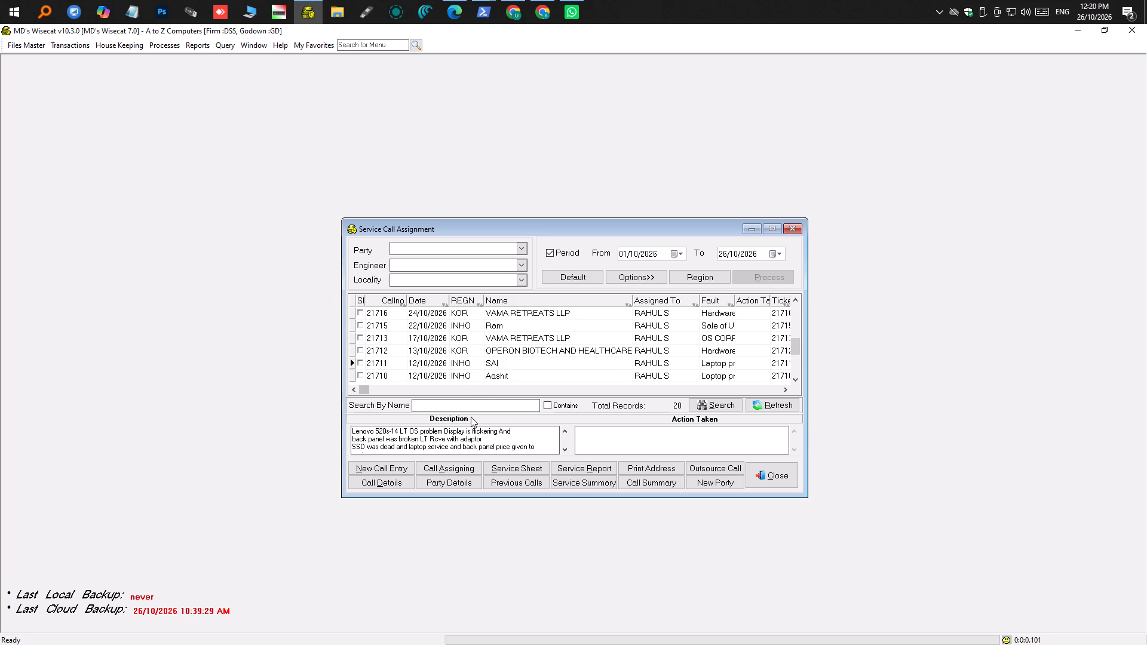
Search the service calls by the name PRA, and clear the search text.
click(466, 407)
key(p)
key(r)
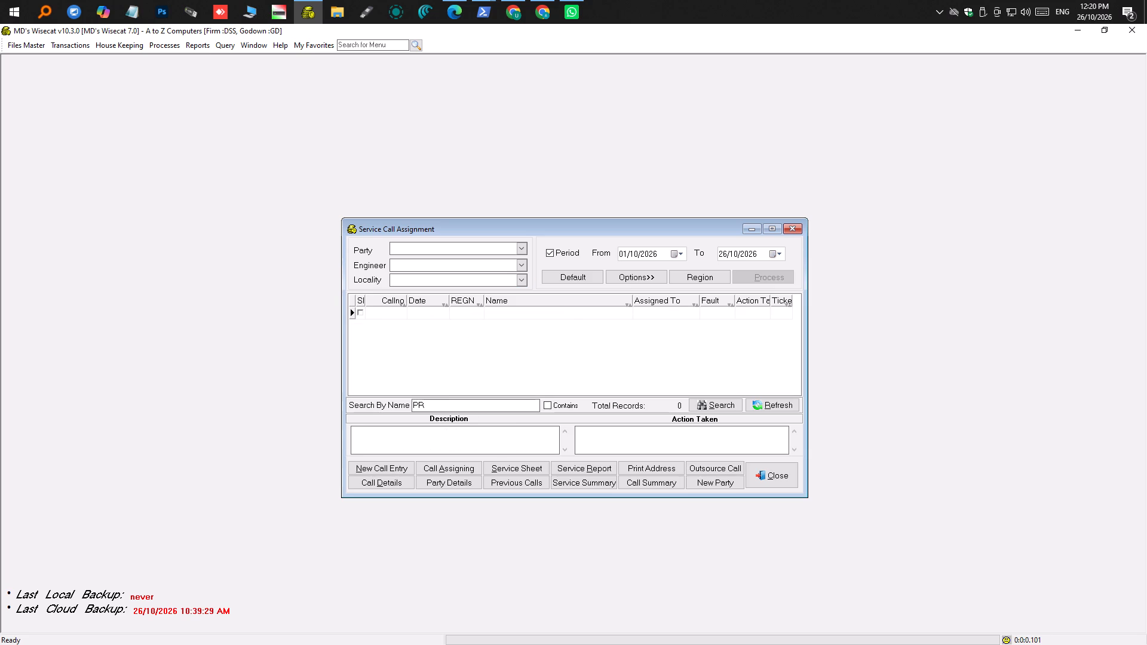
key(a)
drag(505, 410, 373, 420)
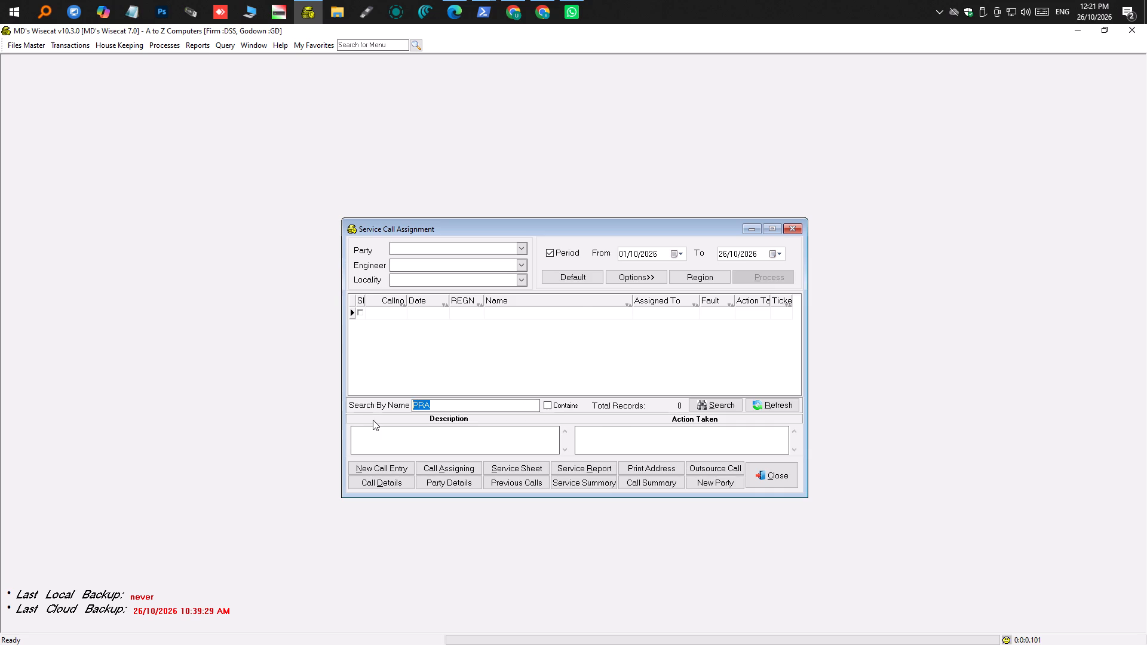
key(BackSpace)
Start a new service call entry with both the call date and the warning date set to 23/10/2026.
click(378, 473)
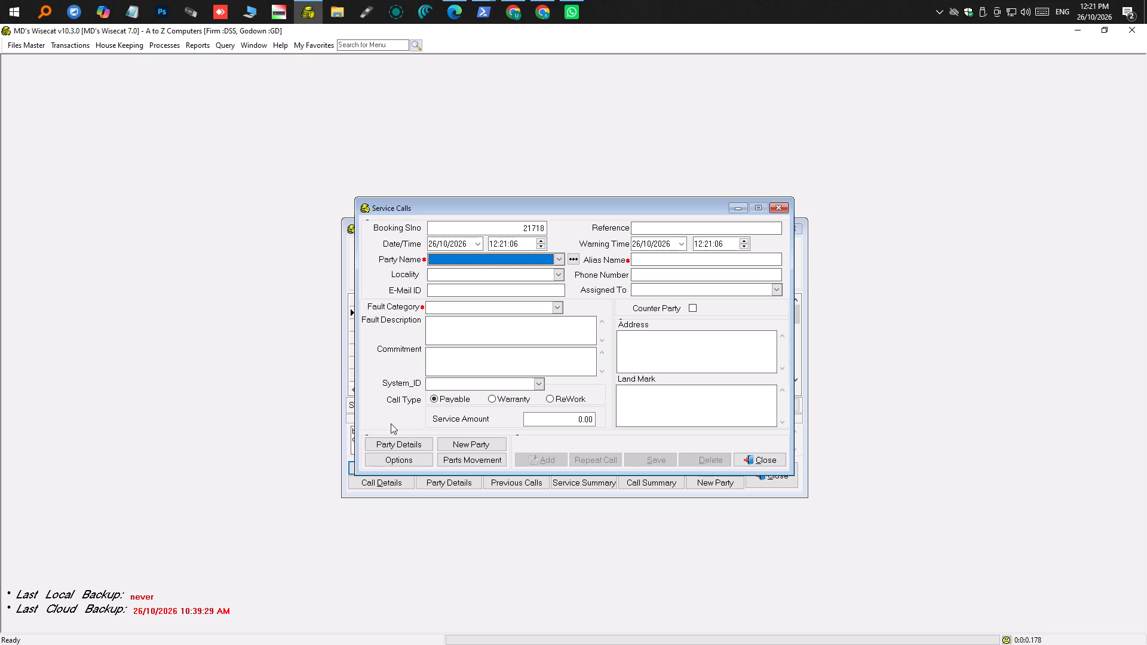
click(434, 240)
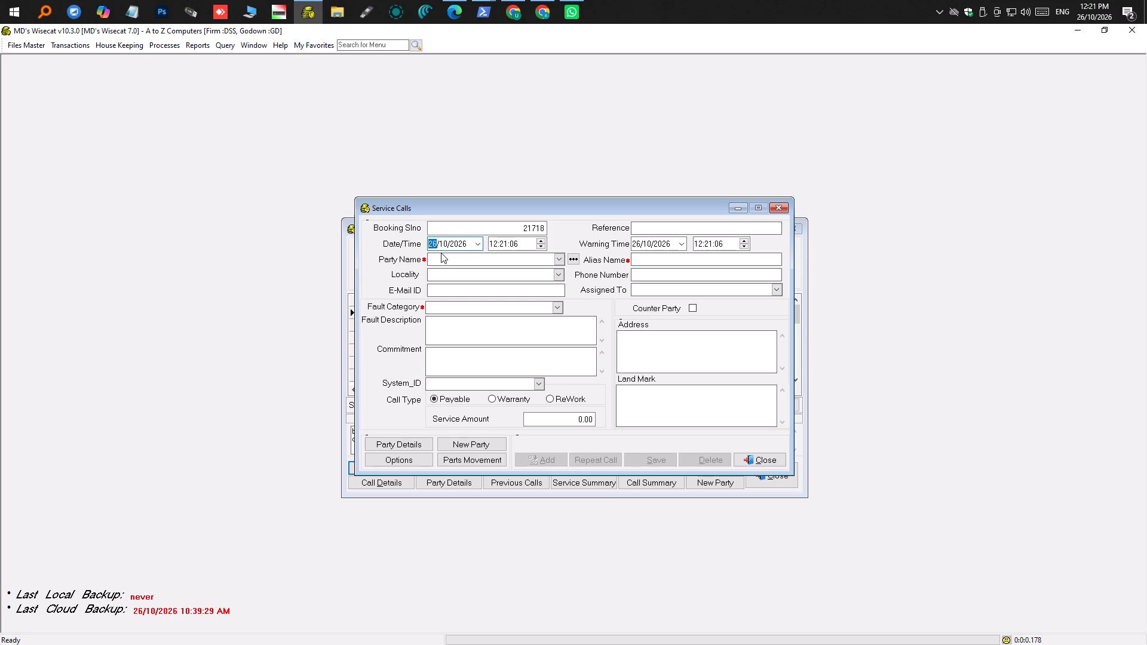
click(480, 244)
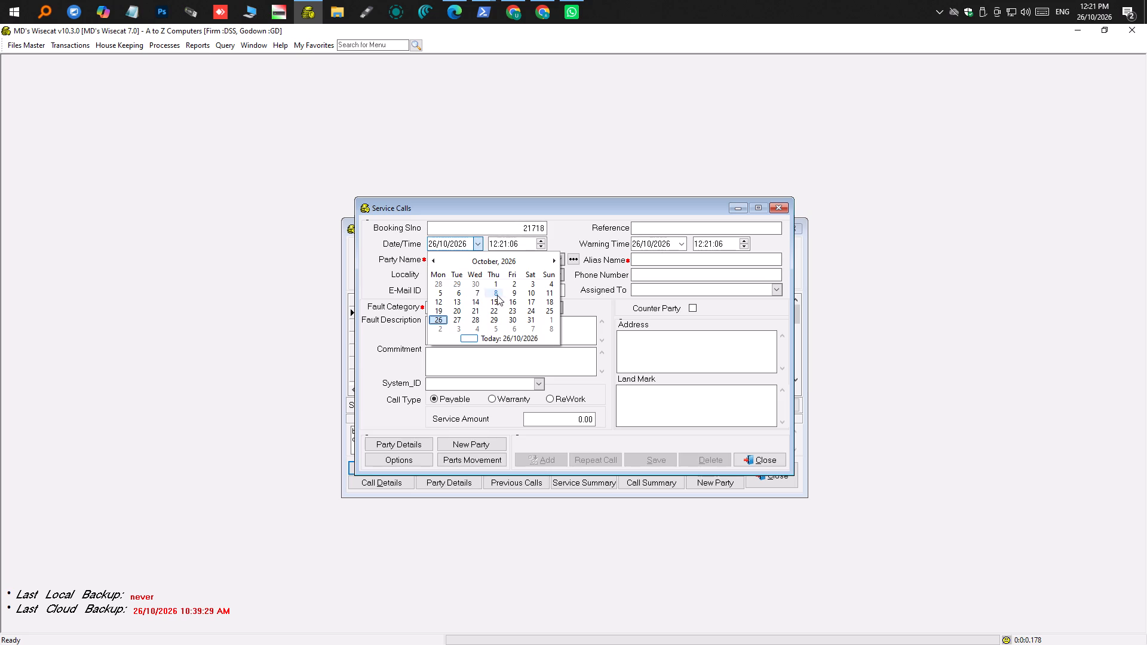
click(513, 312)
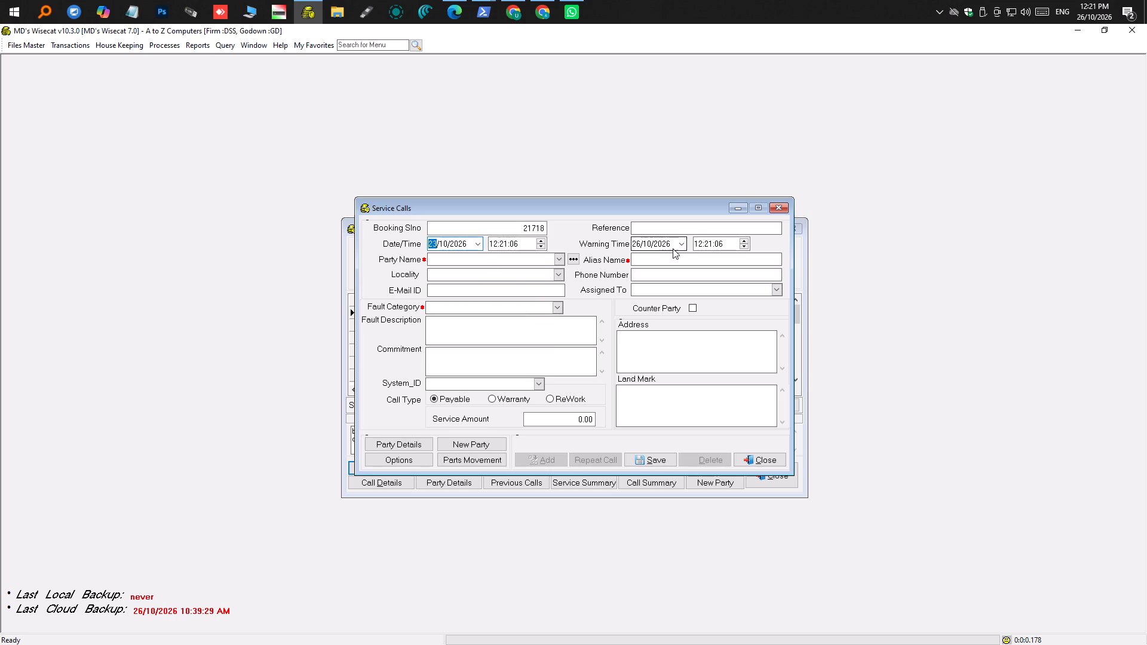
click(639, 245)
click(639, 245)
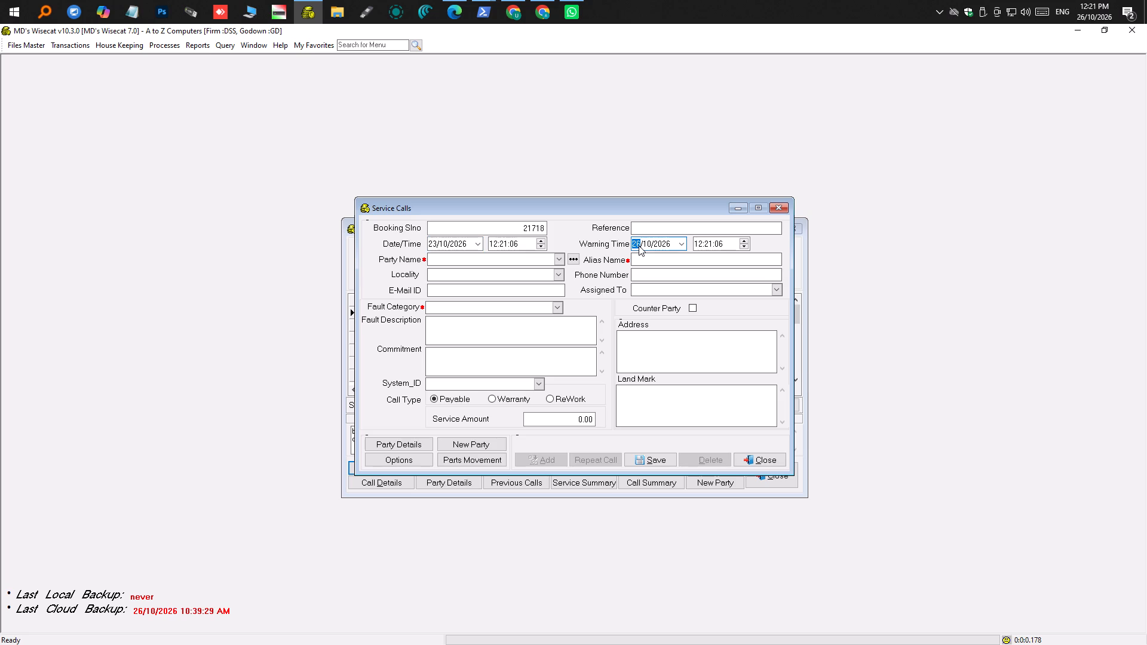
double_click(639, 245)
click(682, 238)
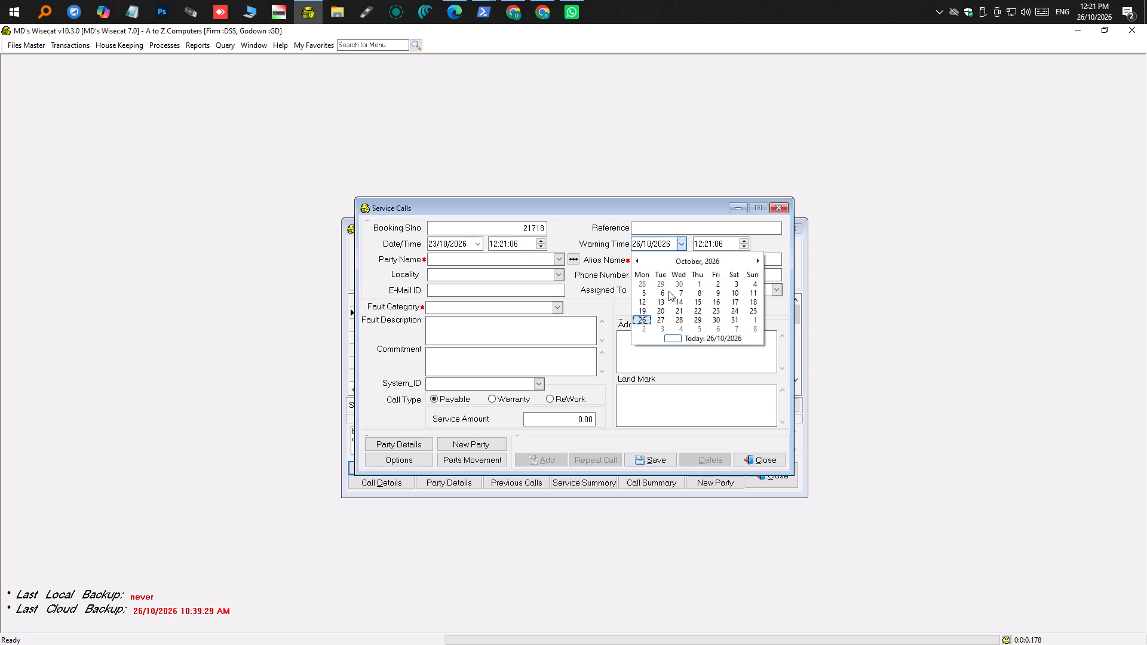
click(715, 308)
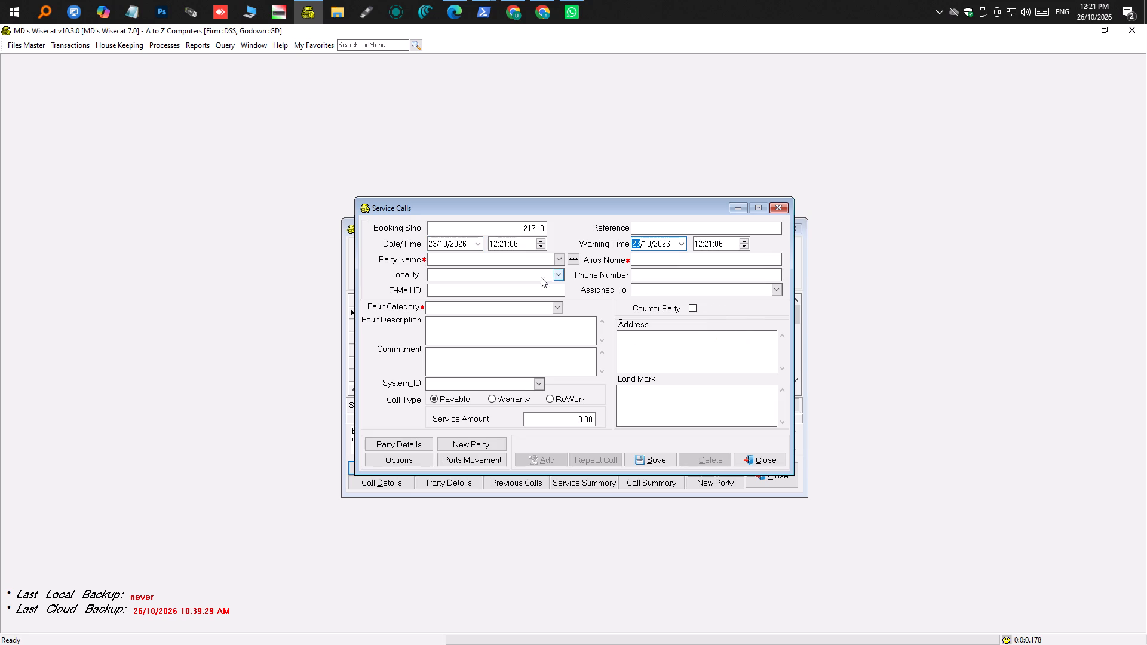
Set the new call's party to COUNTER PARTY and its alias name to Pratham.
click(563, 261)
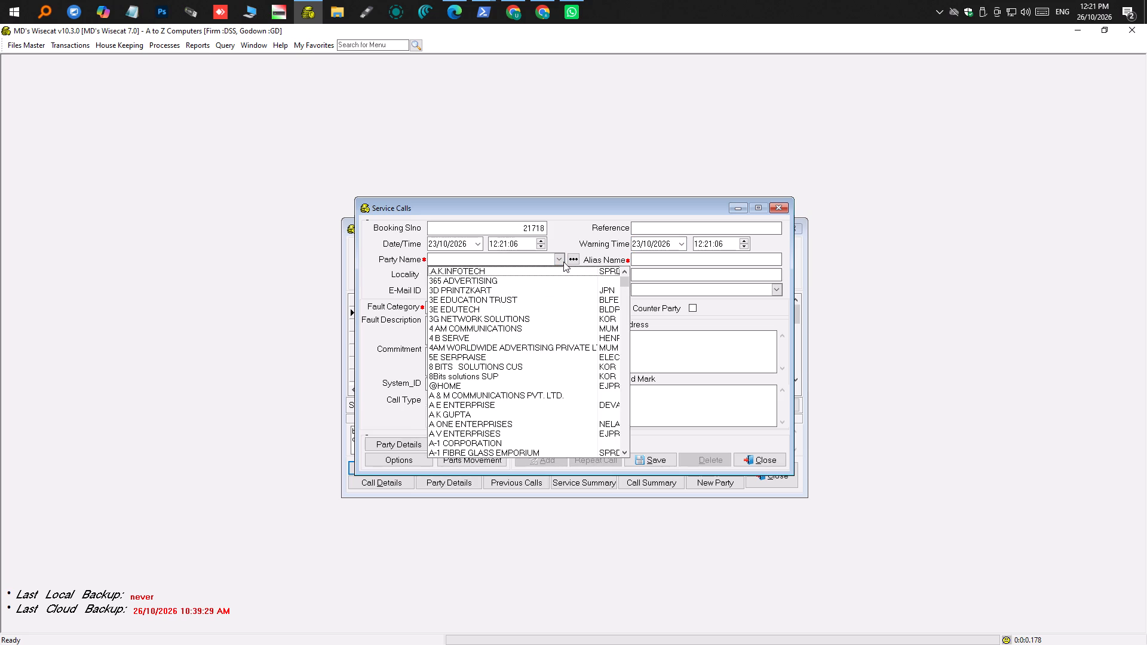
text(count)
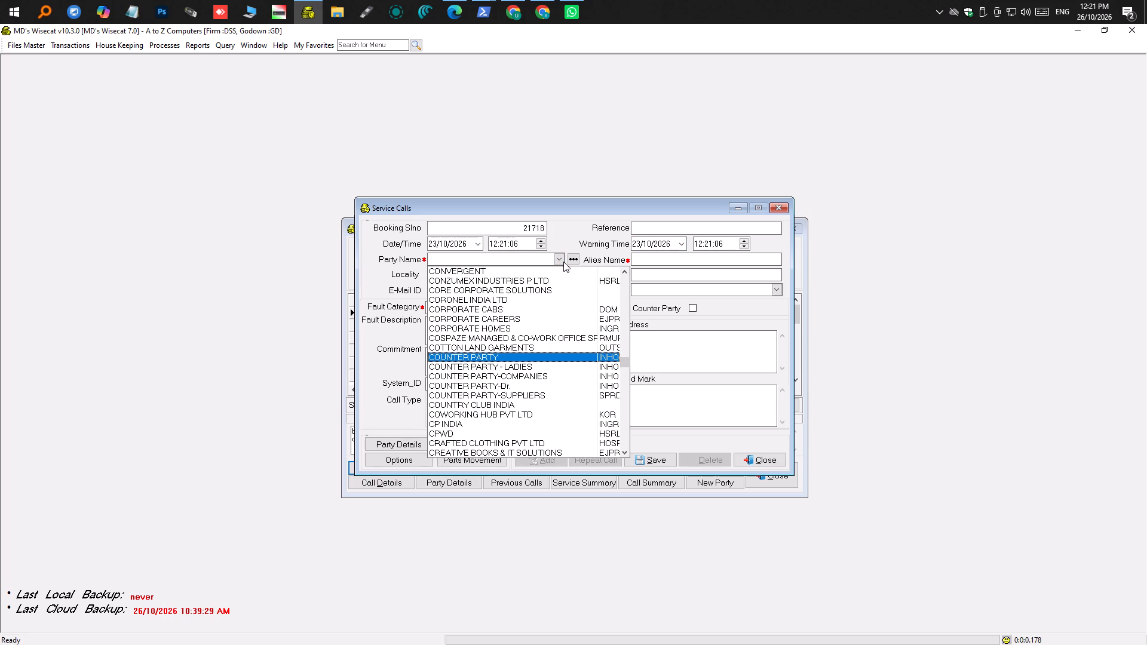
key(Return)
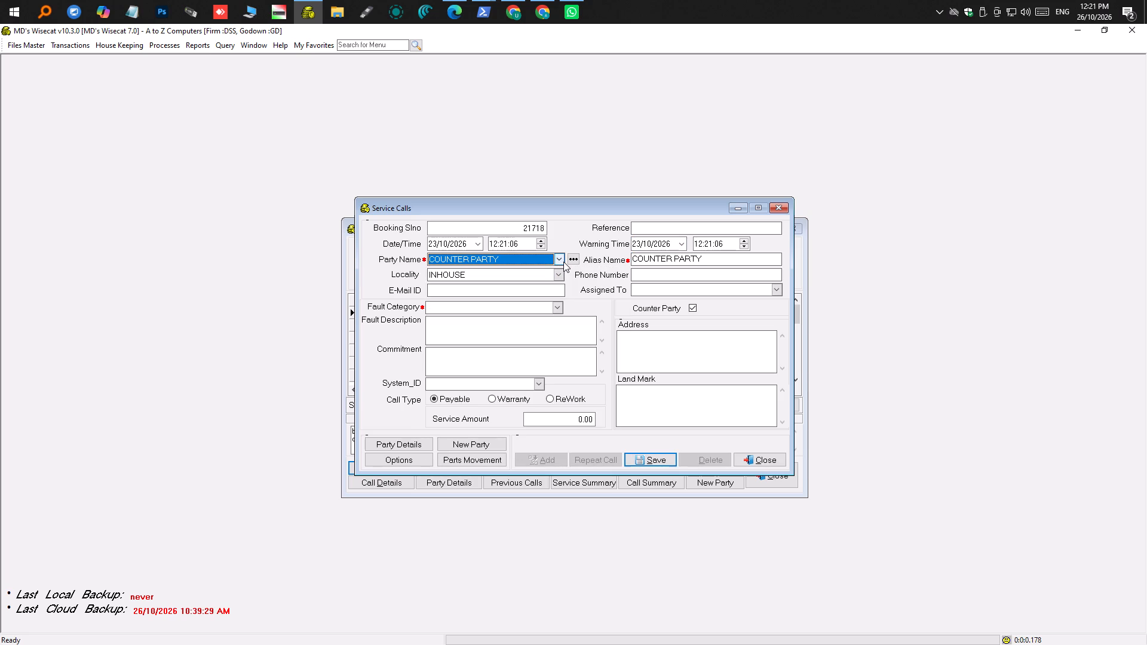
drag(703, 259, 591, 265)
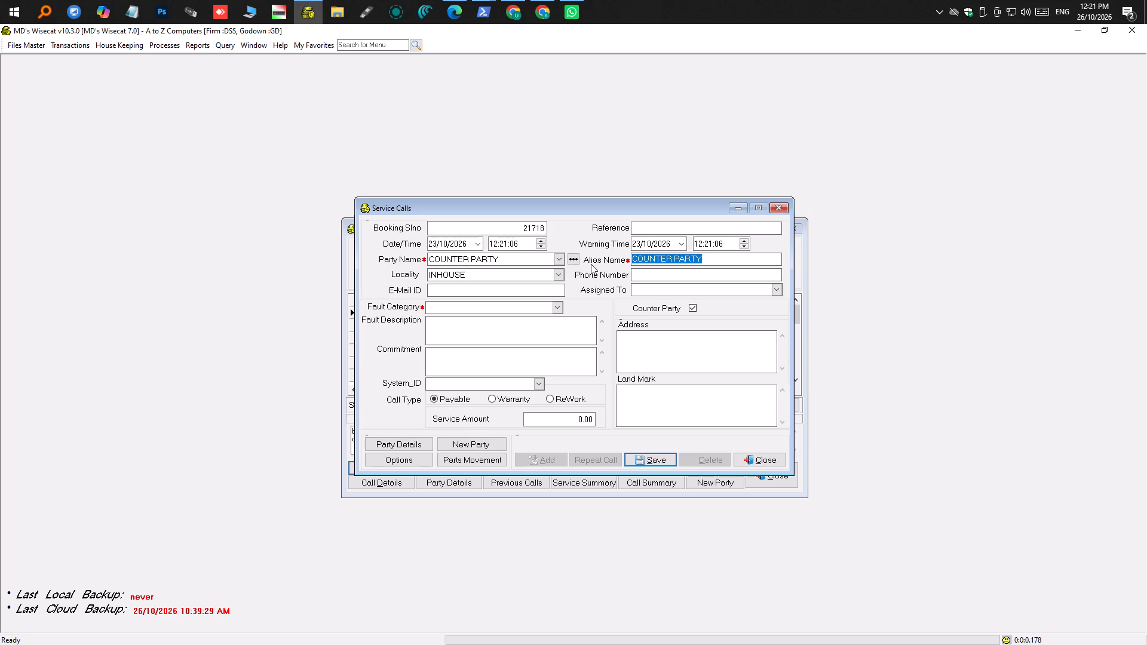
text(Pr)
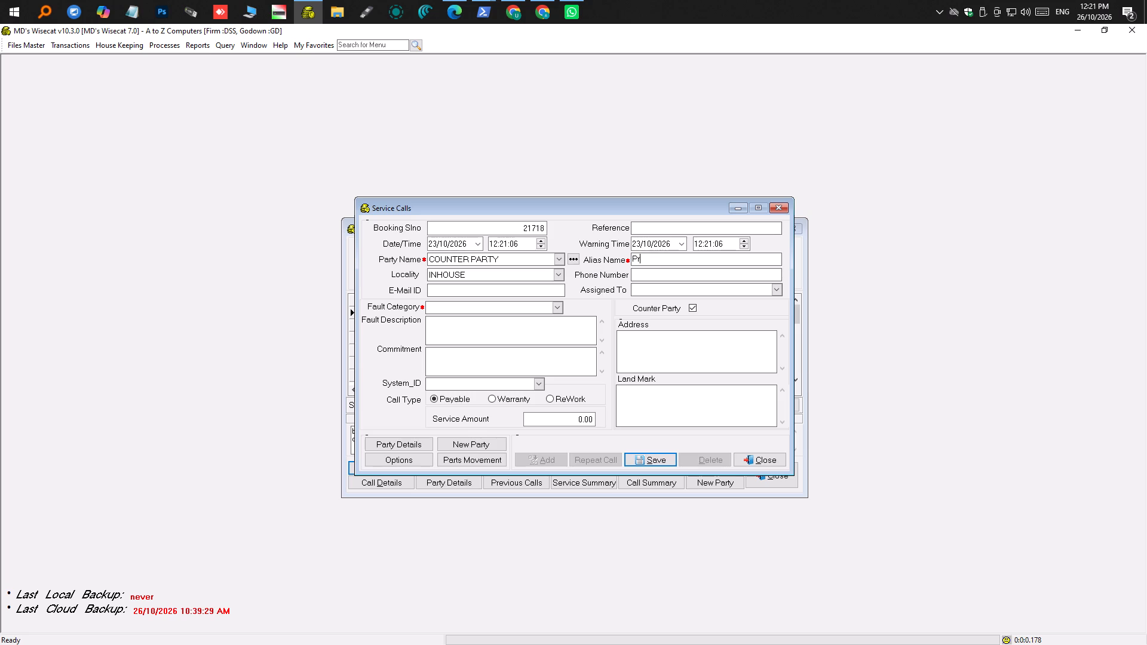
key(a)
text(th)
text(am)
key(Tab)
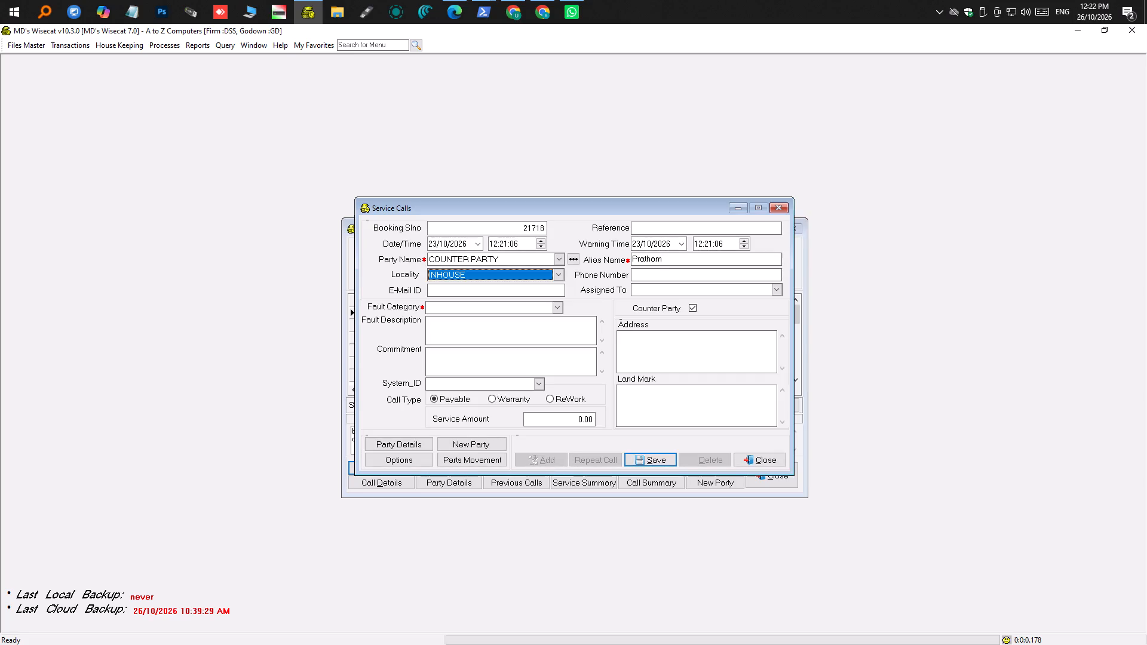
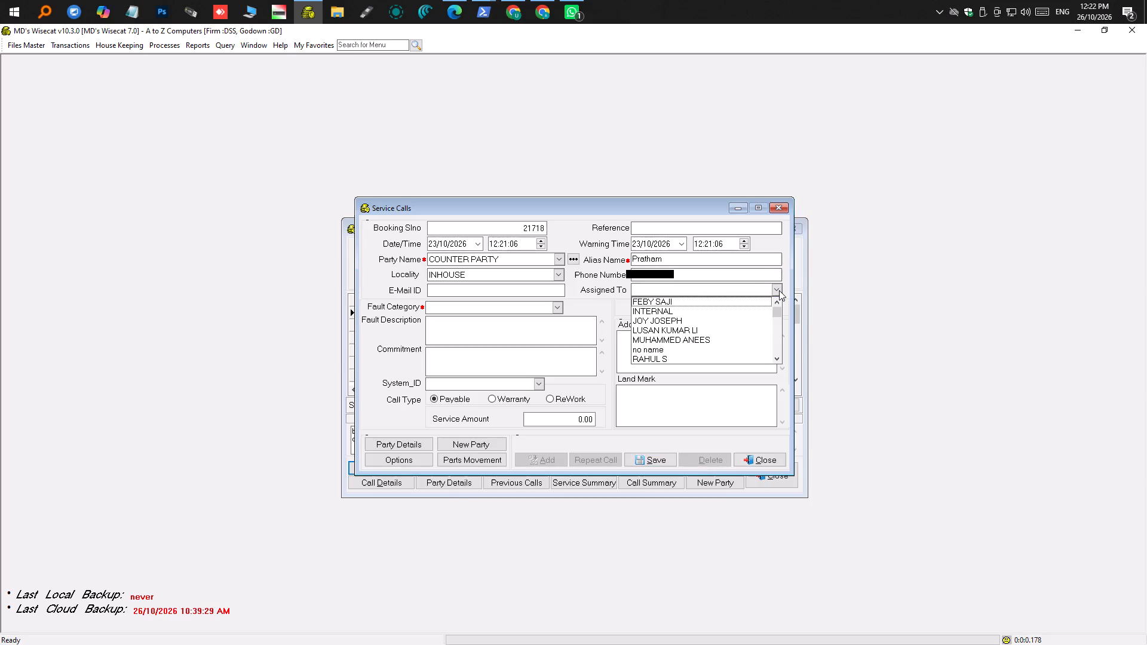
Assign the new service call to Rahul.
click(680, 358)
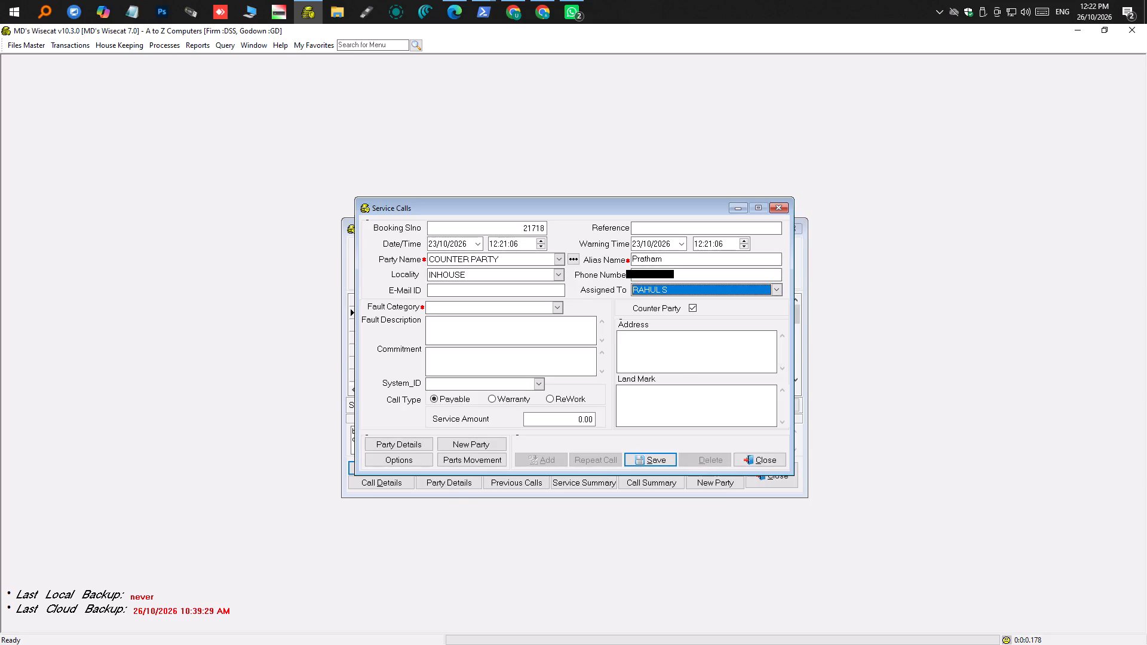
Set the new call's fault category to Hardware issues.
click(559, 306)
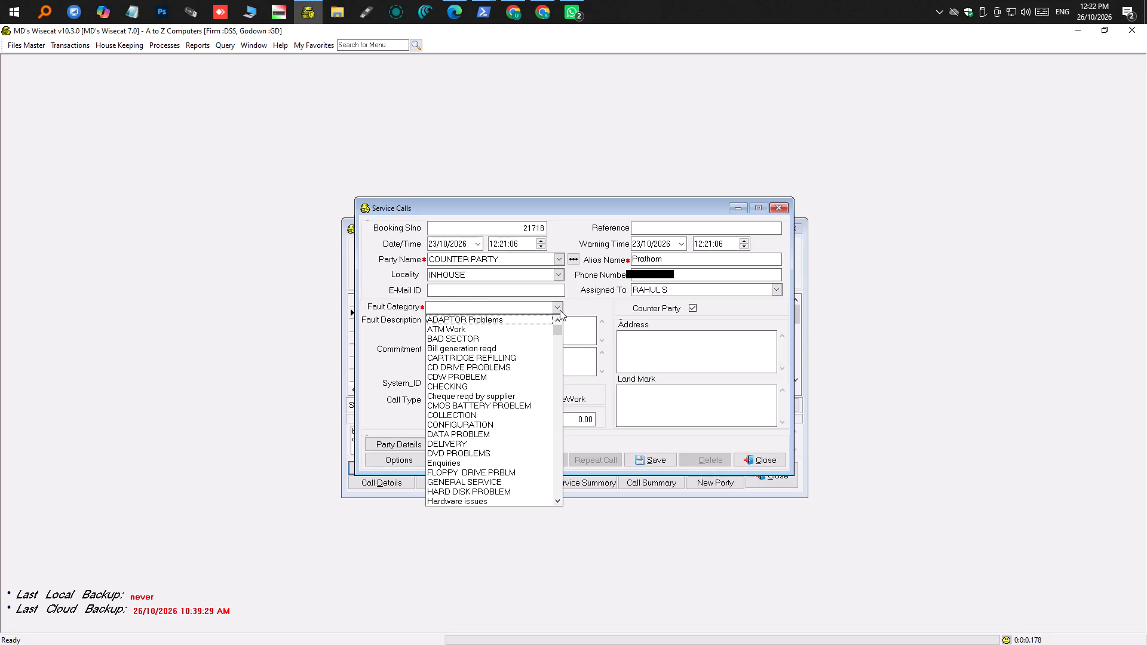
key(d)
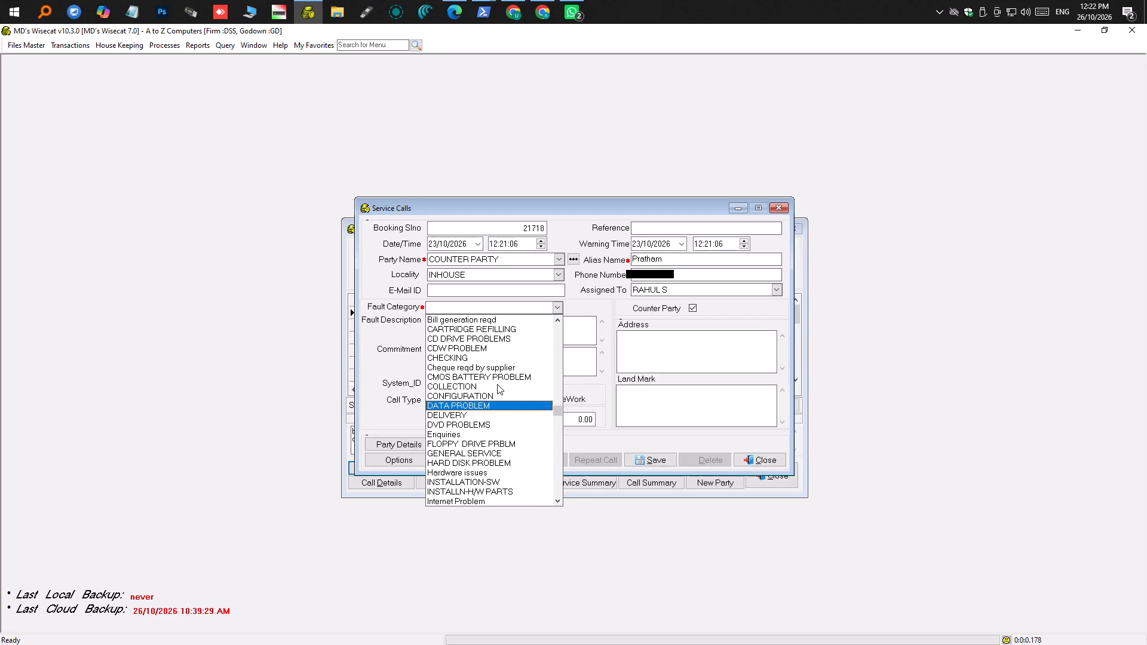
key(h)
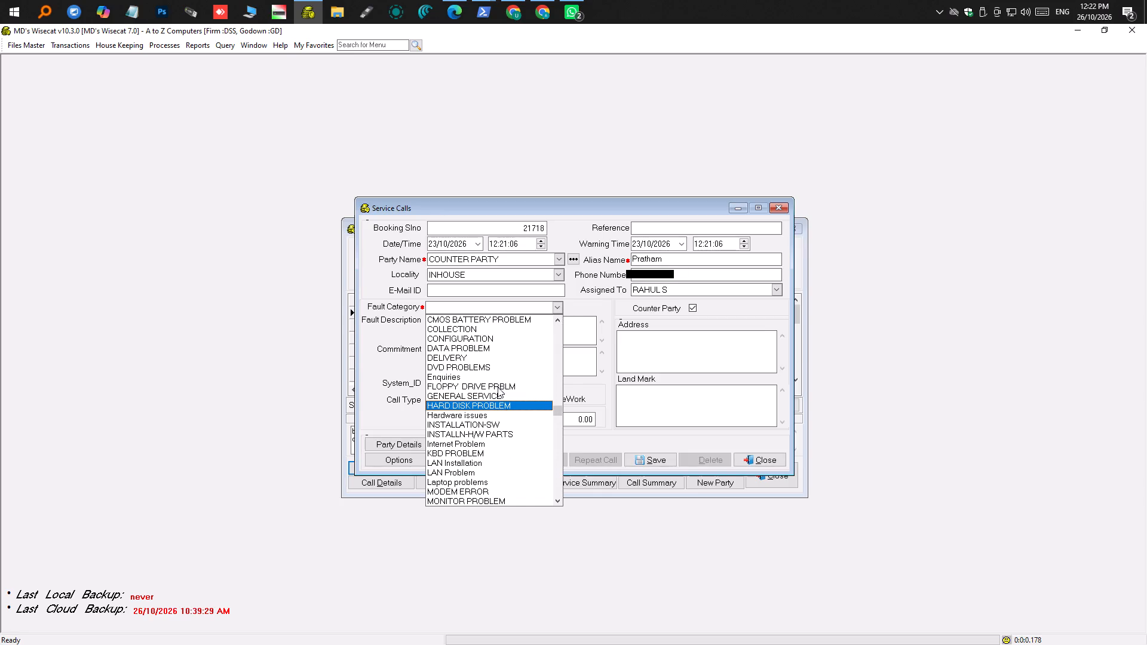
click(458, 417)
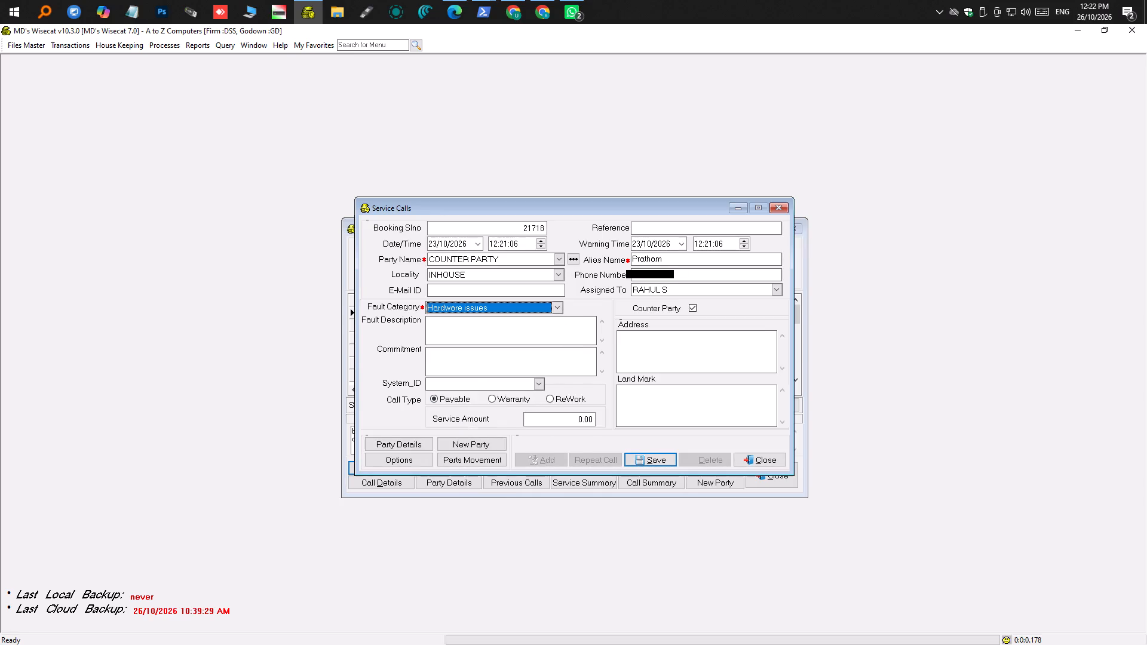
Look through the fault categories from the software problem entries to the slow system entries for one that suits the call.
click(558, 312)
scroll(484, 376, up, 2)
scroll(484, 376, down, 1)
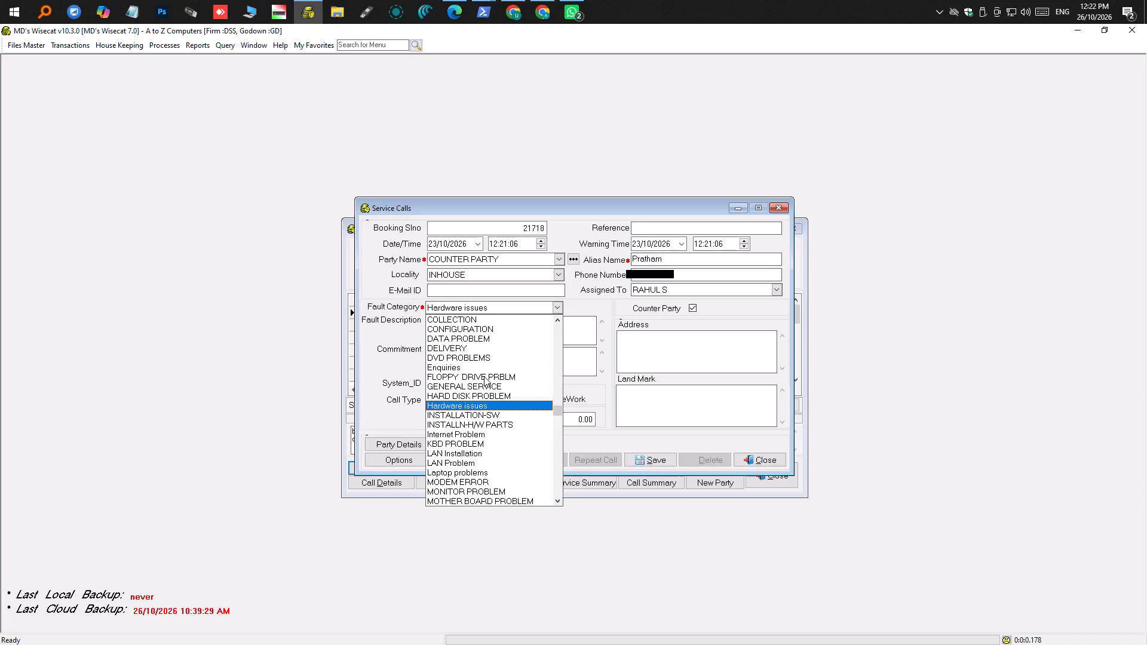
key(s)
key(s)
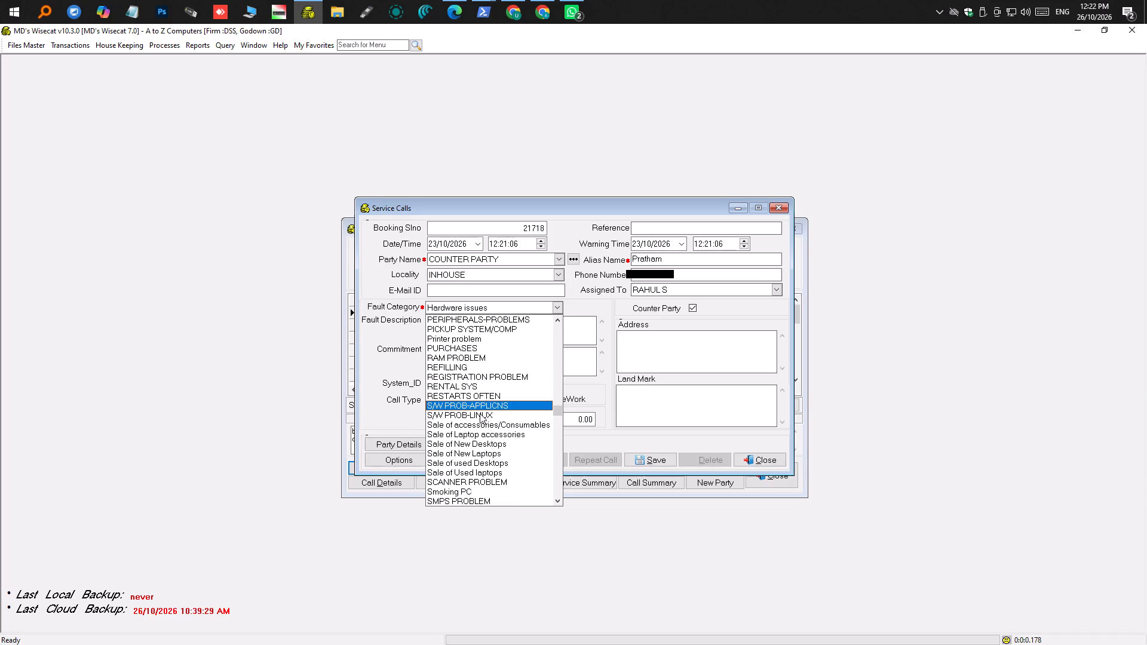
key(Down)
key(Down)
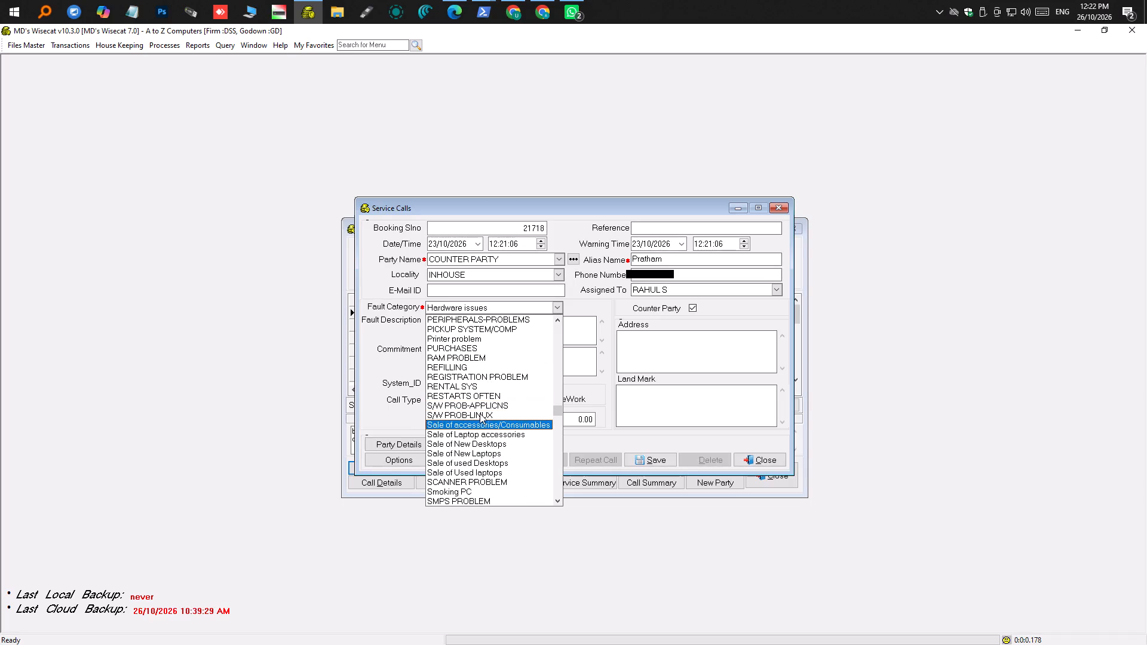
key(Down)
key(Down)
key(Down)
key(Down)
key(Down)
key(Down)
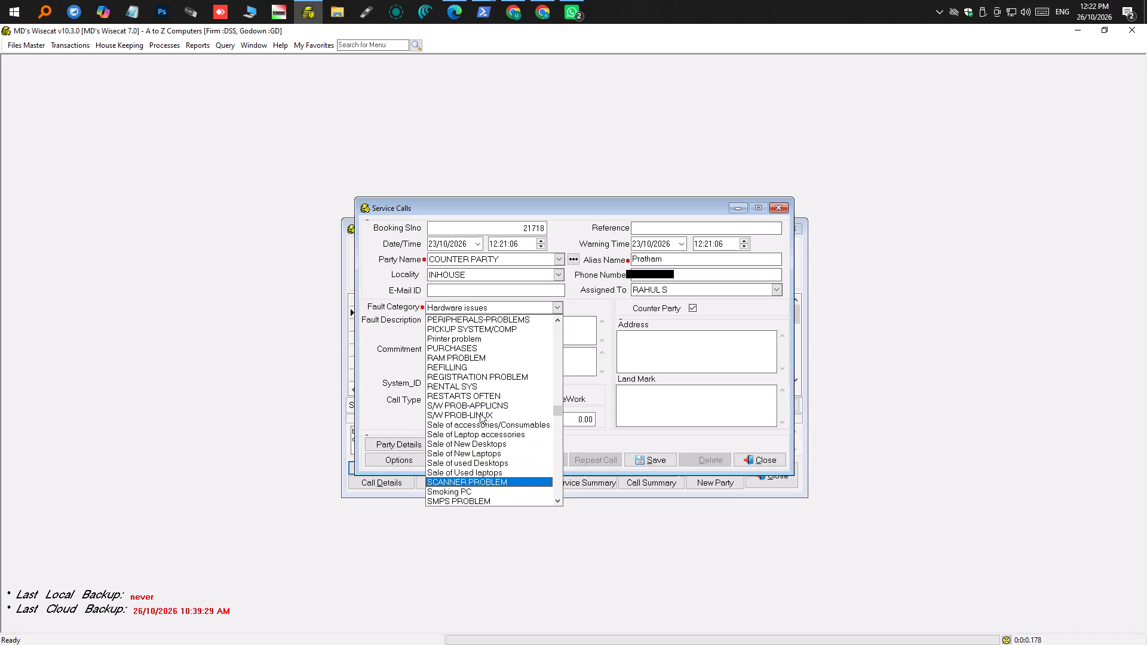
key(Down)
key(Down)
key(Down)
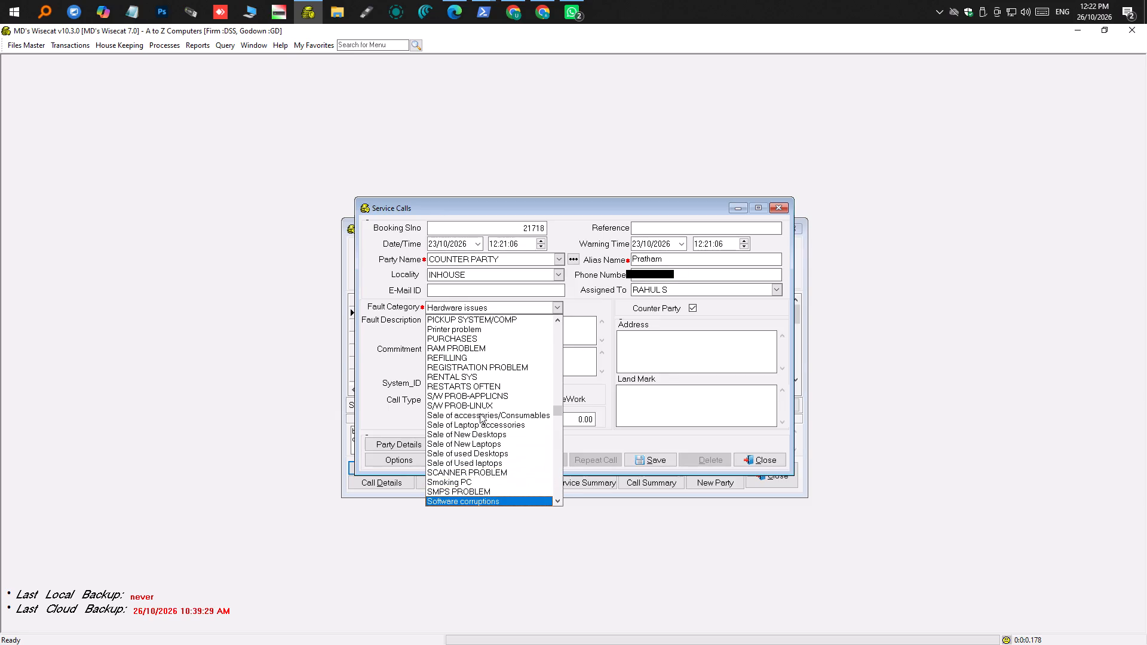
key(Up)
key(Up)
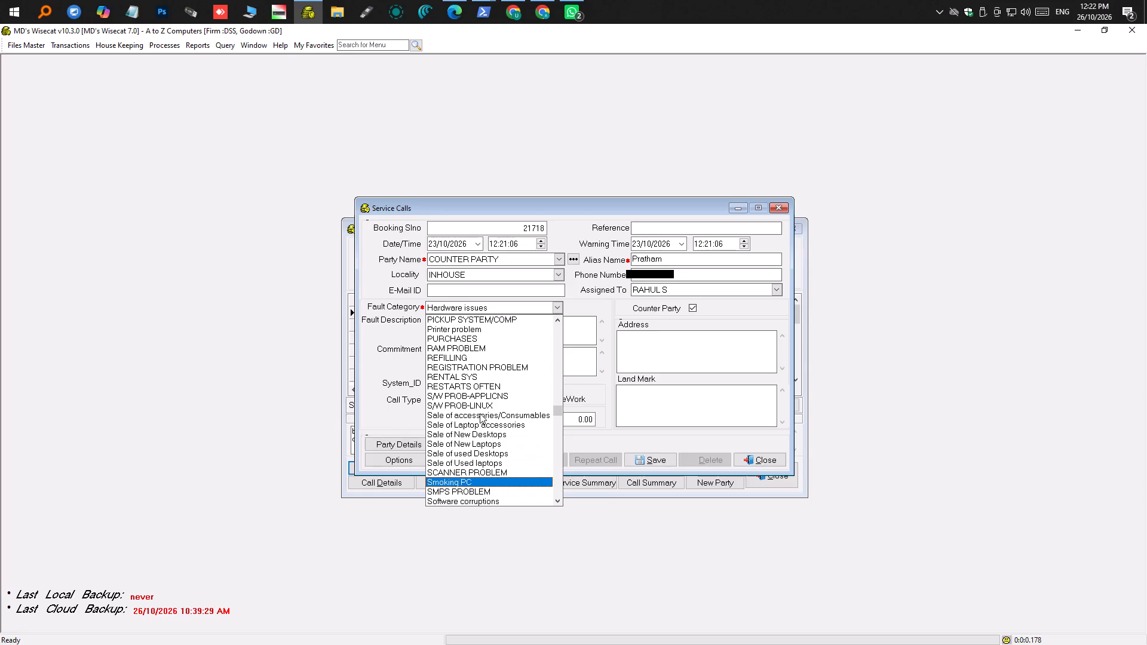
key(Down)
key(Down)
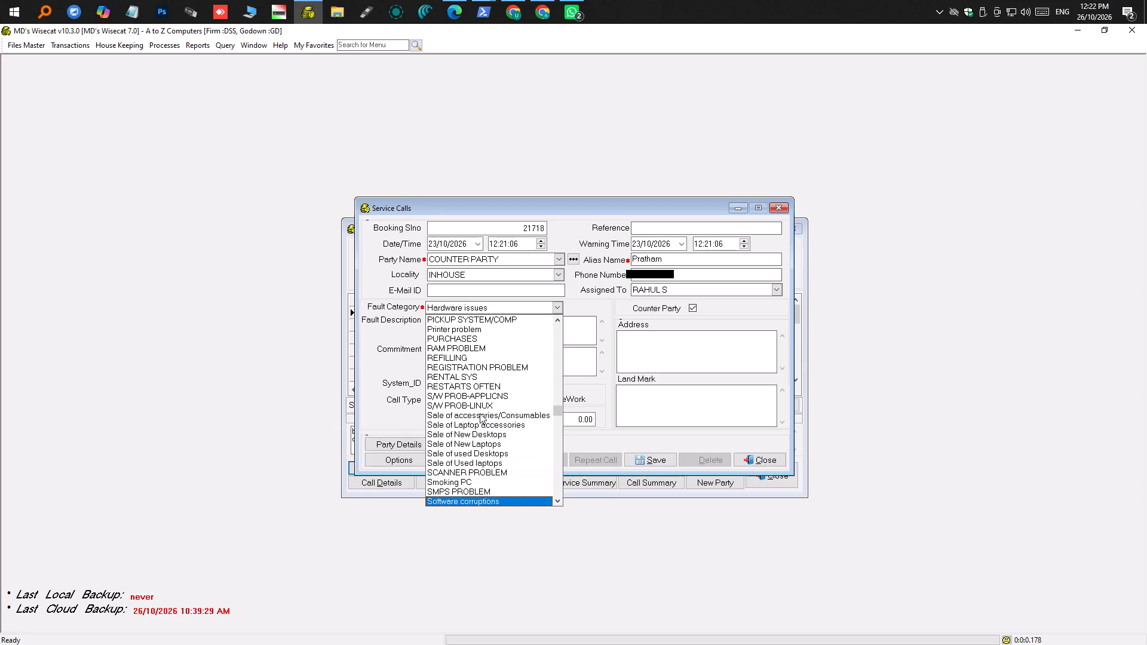
key(Down)
key(Down)
key(Up)
key(Up)
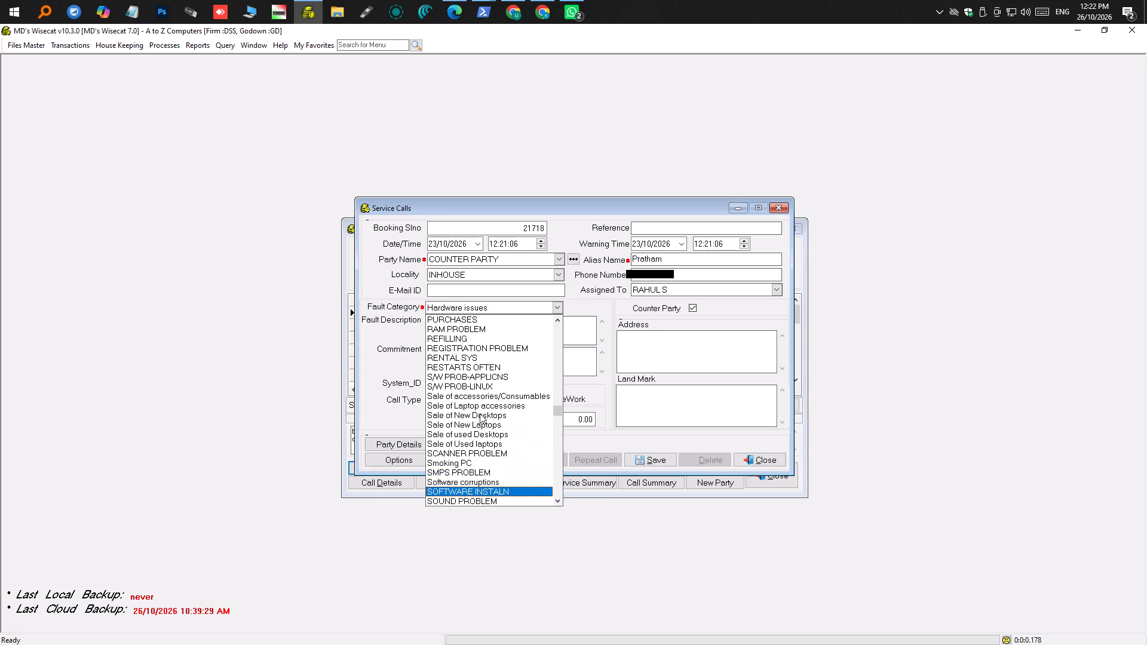
key(Up)
key(Down)
key(Down)
key(Up)
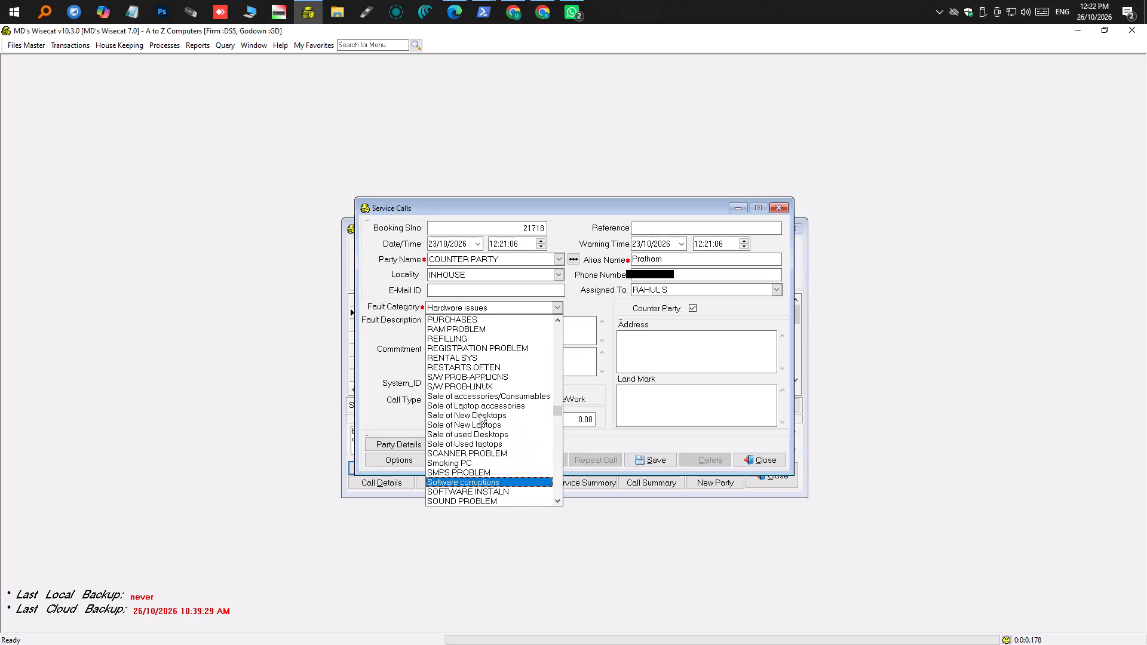
key(Down)
key(Down)
key(Down)
key(Down)
key(Down)
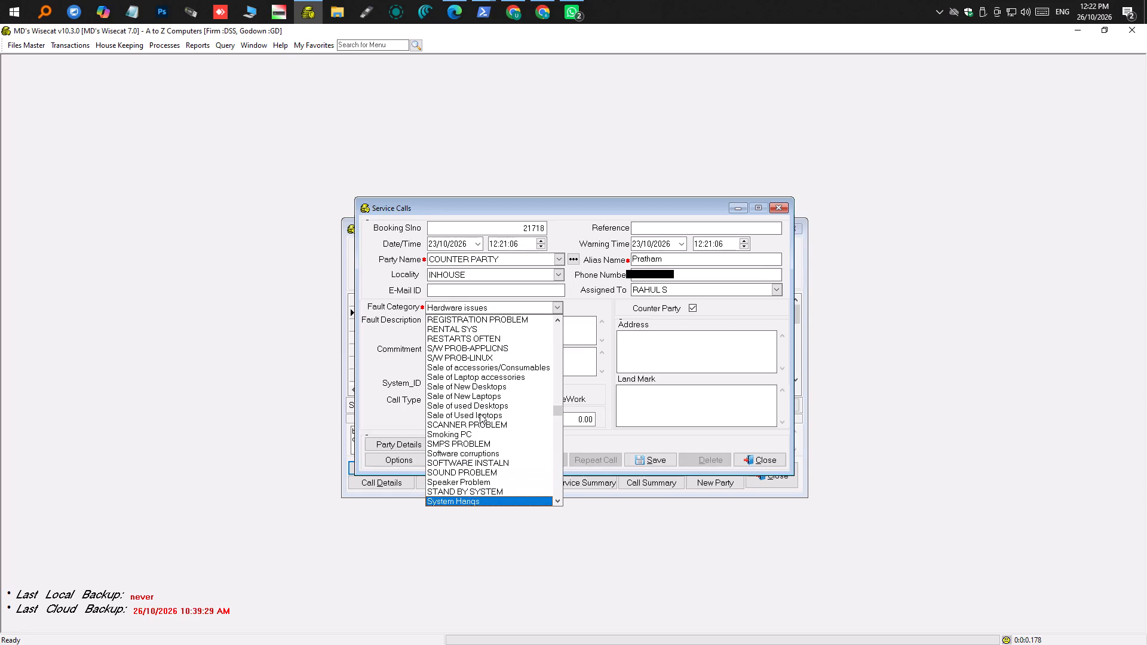
key(Up)
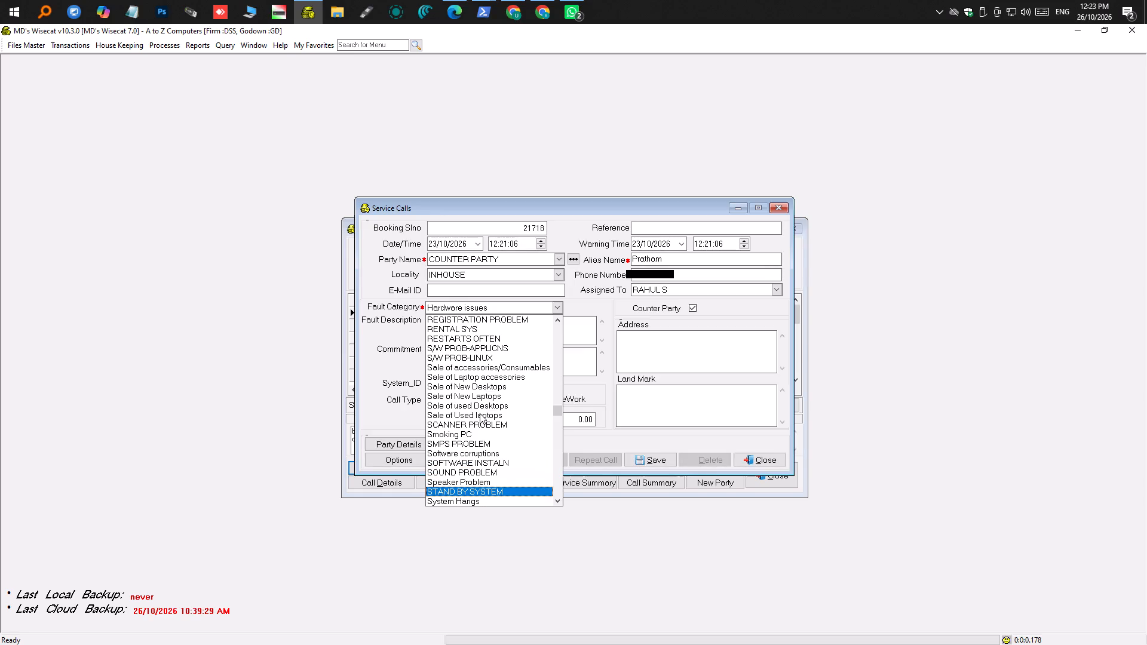
key(Down)
key(Down)
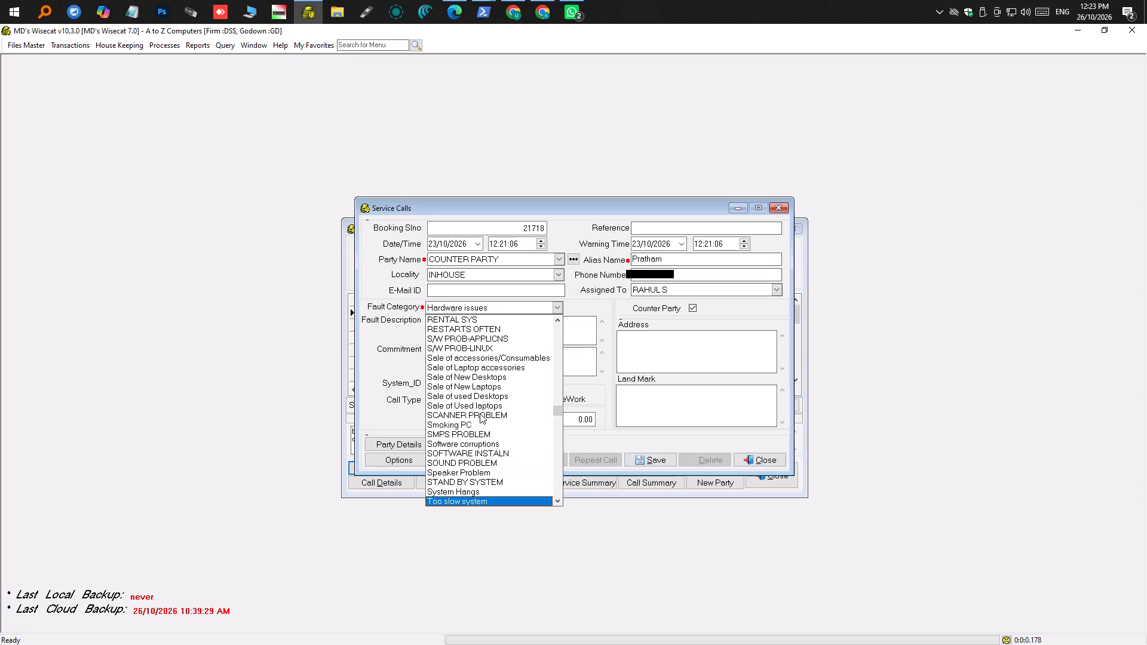
key(Down)
key(Up)
key(Up)
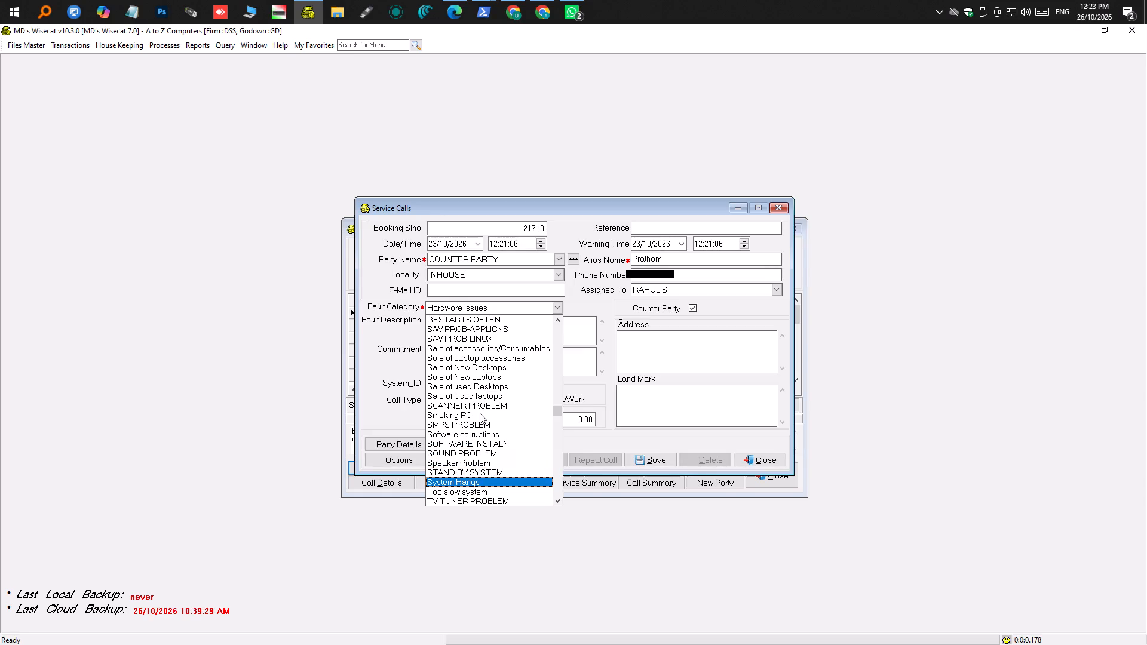
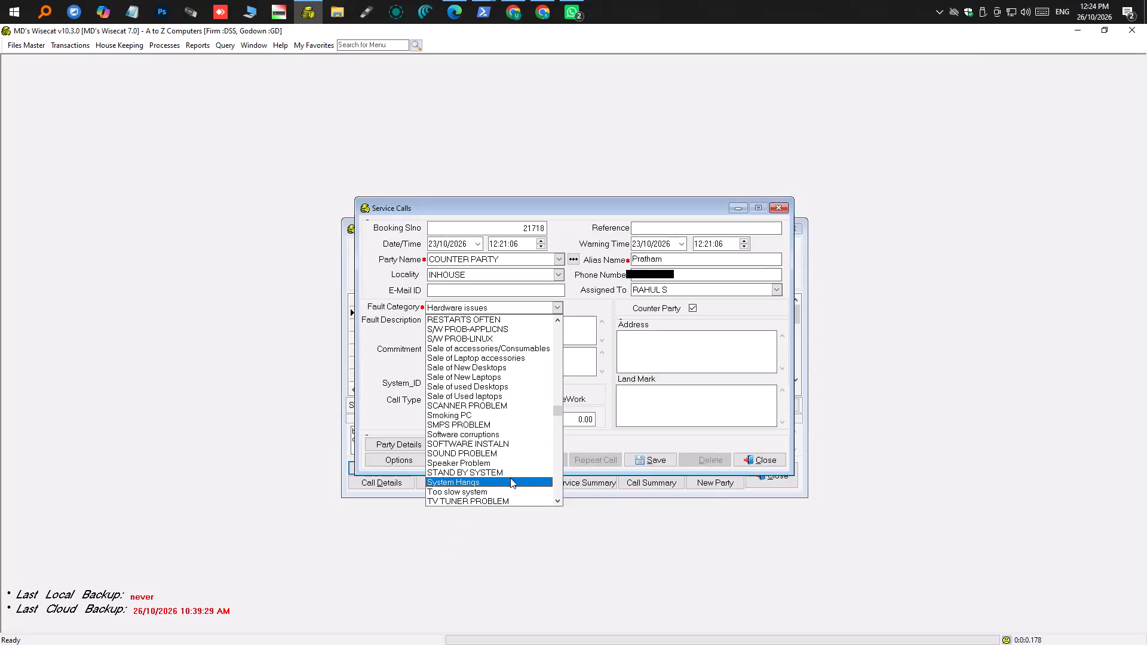
Set the new call's fault category to STAND BY SYSTEM.
scroll(512, 474, up, 2)
click(490, 472)
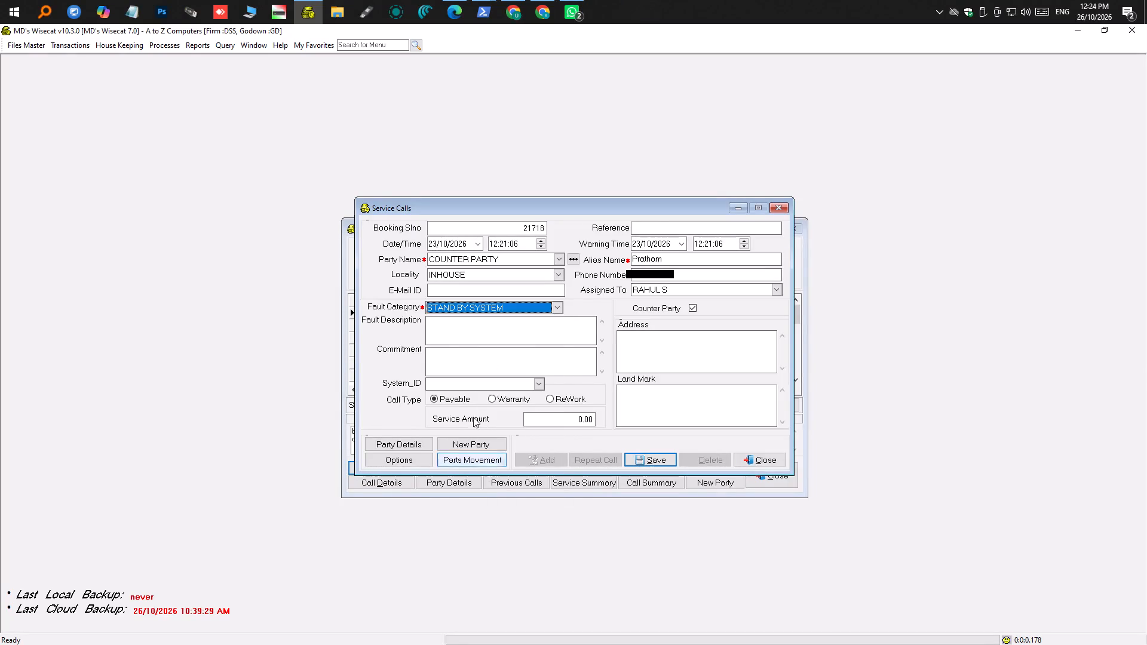
Look back through the fault categories from the stand-by system entry towards those beginning with H for a more suitable one.
click(560, 309)
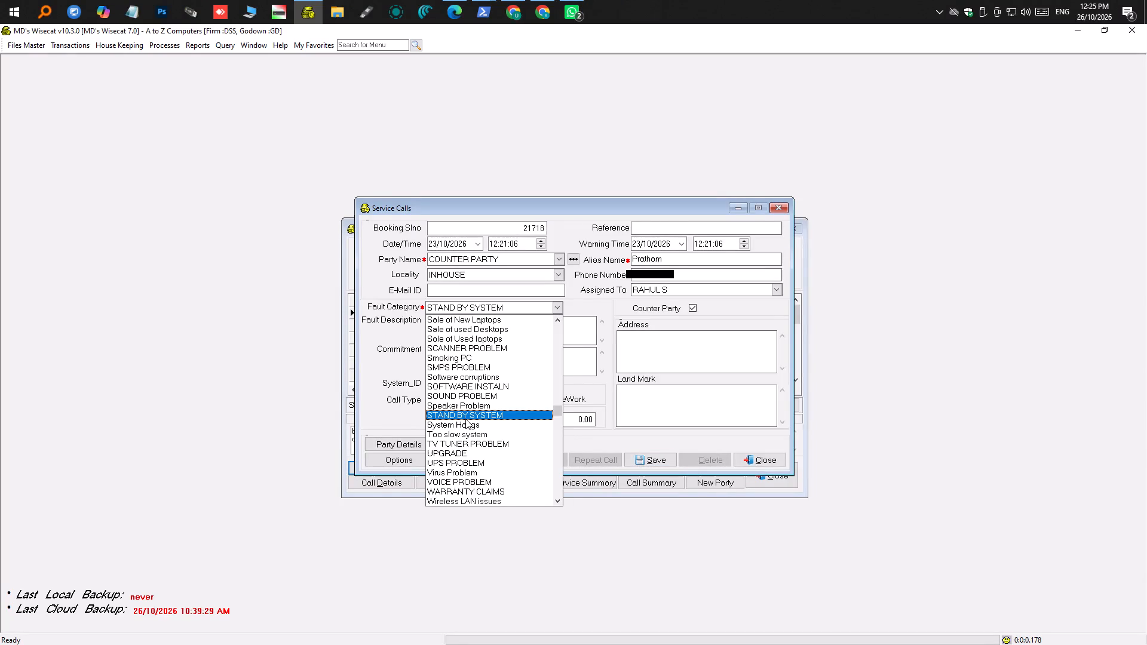
scroll(483, 439, down, 2)
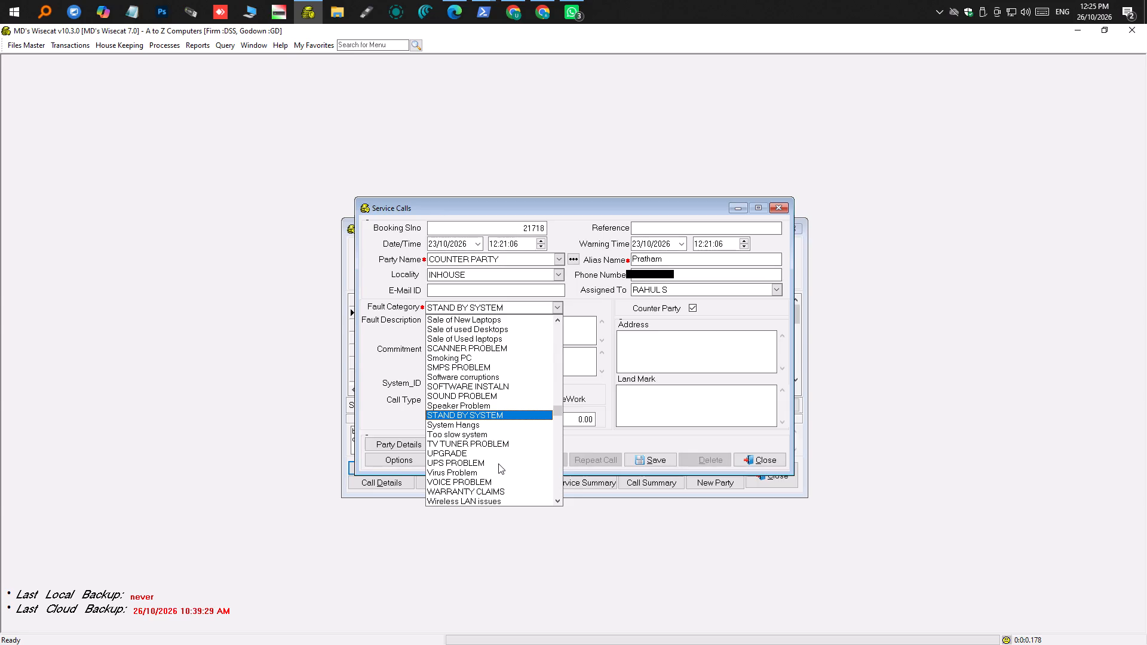
key(Down)
key(Up)
key(Up)
key(Up)
key(Up)
key(Up)
key(Up)
key(Up)
key(Up)
key(Up)
key(Up)
key(Up)
key(Up)
key(Up)
key(Up)
key(Up)
key(Up)
key(Up)
key(Up)
key(Up)
key(Up)
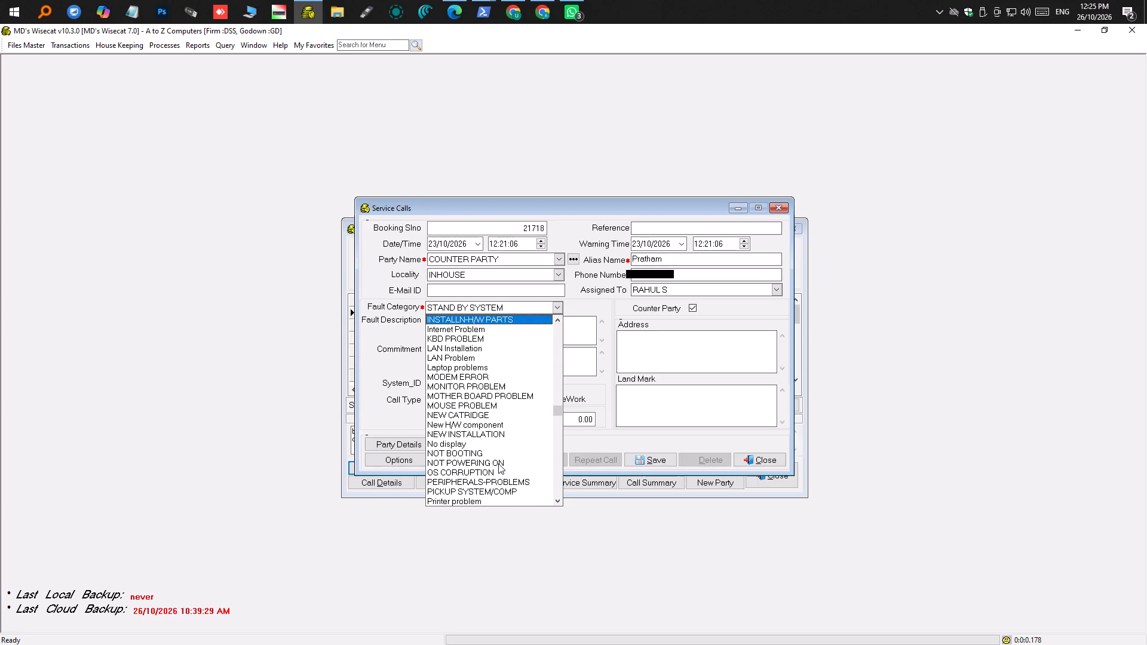
key(Up)
key(Up)
key(Up)
key(h)
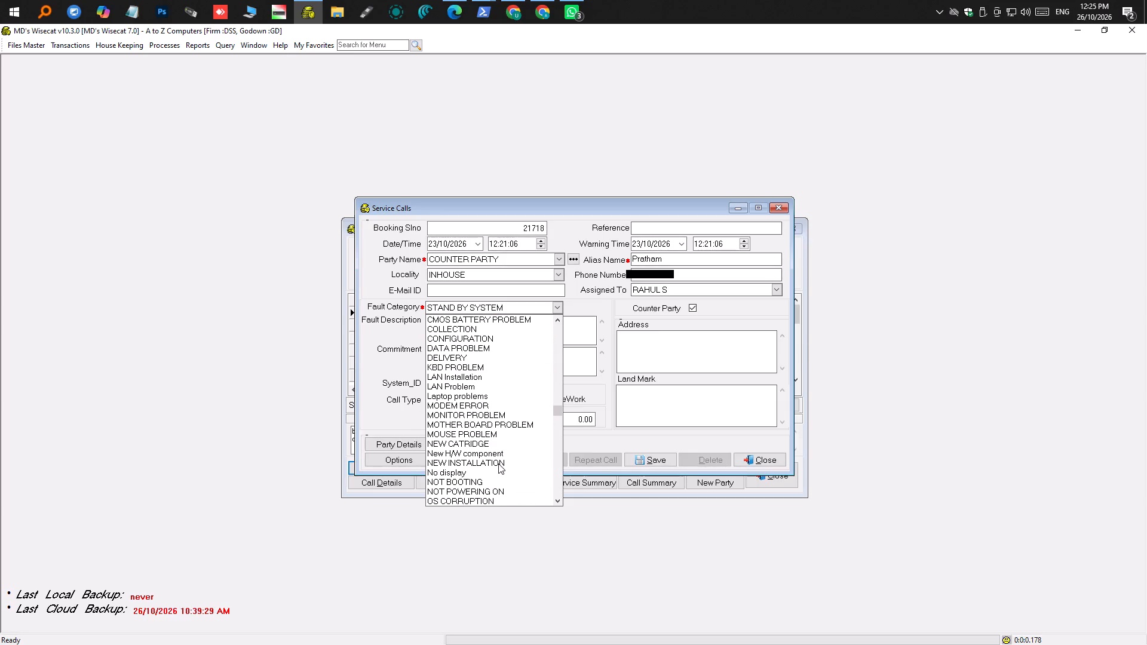
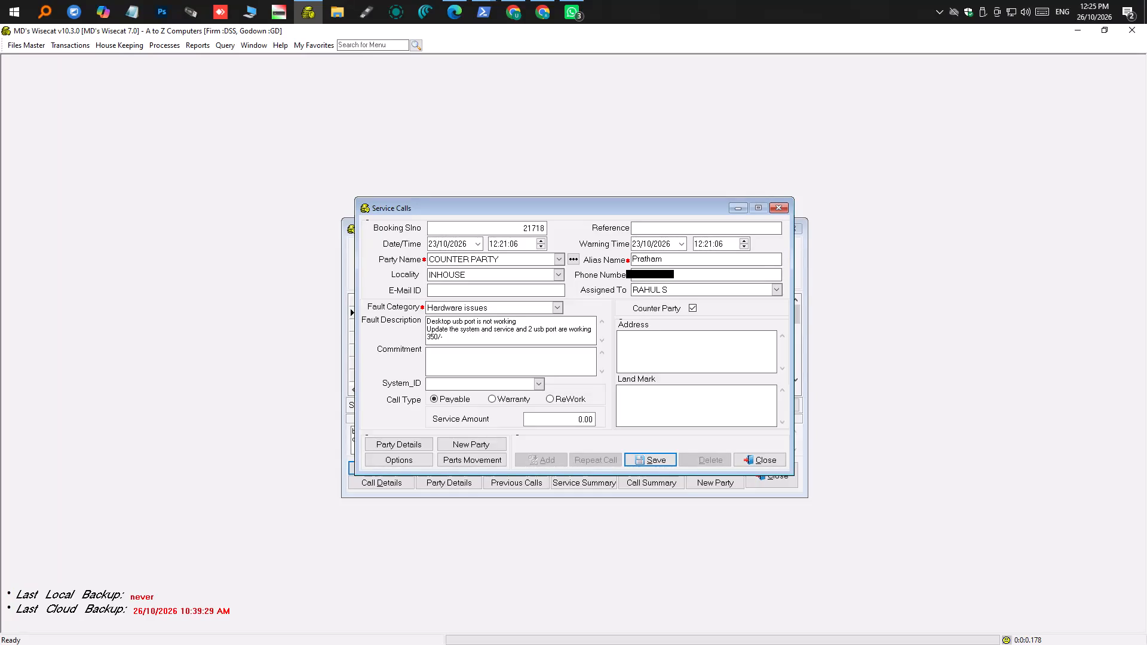
Insert "payment received to GPLK-" directly before "350/-" in the fault description of Pratham's call.
key(Left)
key(Left)
key(Left)
key(Left)
key(Left)
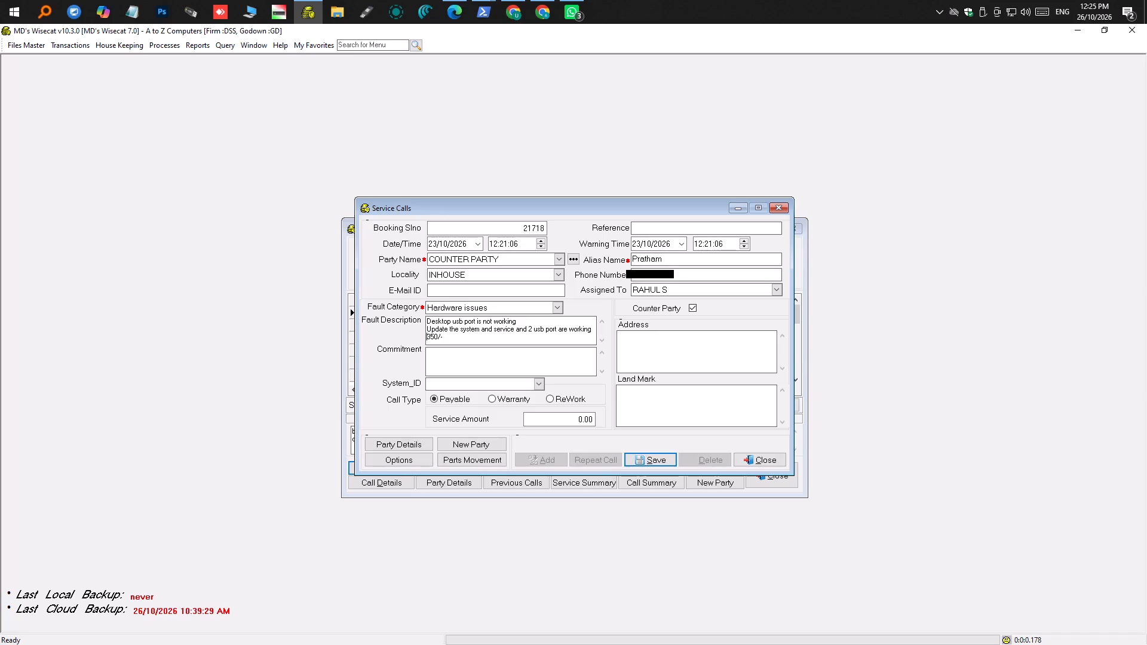
key(p)
text(ay)
key(space)
key(BackSpace)
key(m)
text(ent)
key(space)
text(re)
key(c)
text(eiv)
text(ed)
key(space)
text(to)
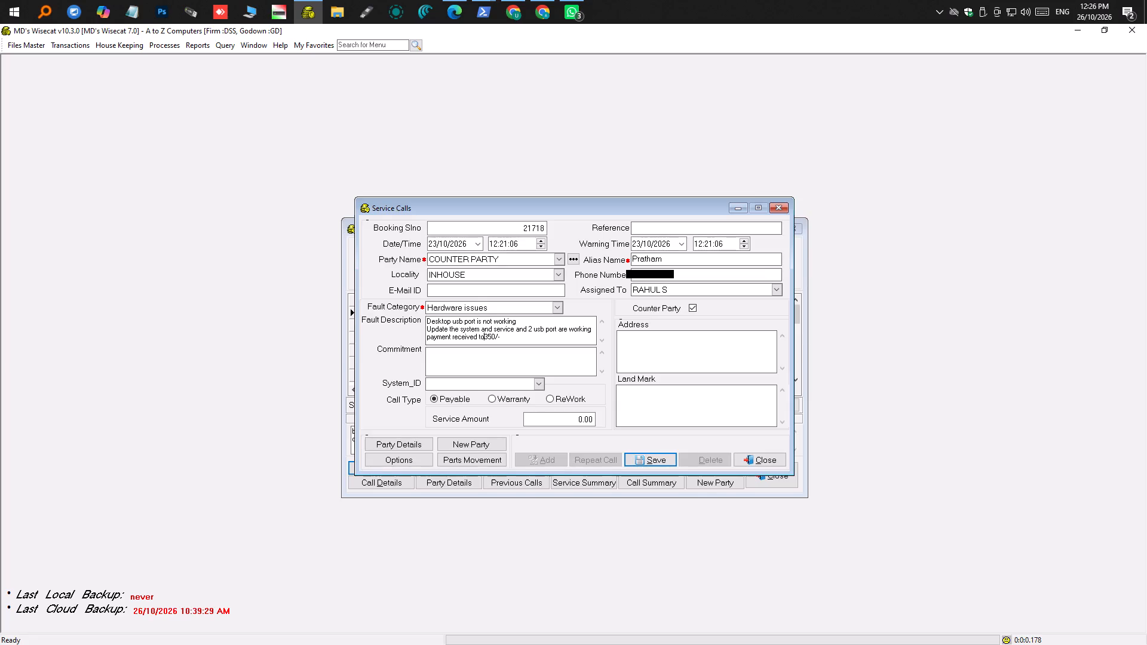
key(space)
text(GP)
text(LK)
key(shift+v)
key(shift+BackSpace)
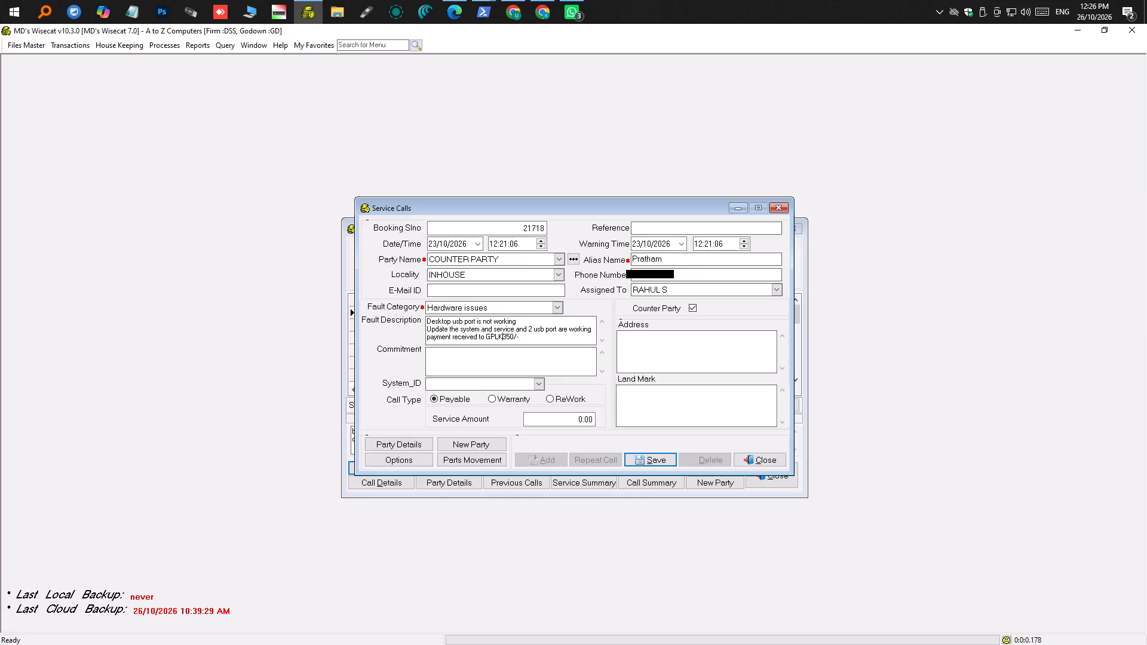
key(minus)
Save Pratham's service call and close its entry form.
scroll(467, 335, down, 1)
click(643, 462)
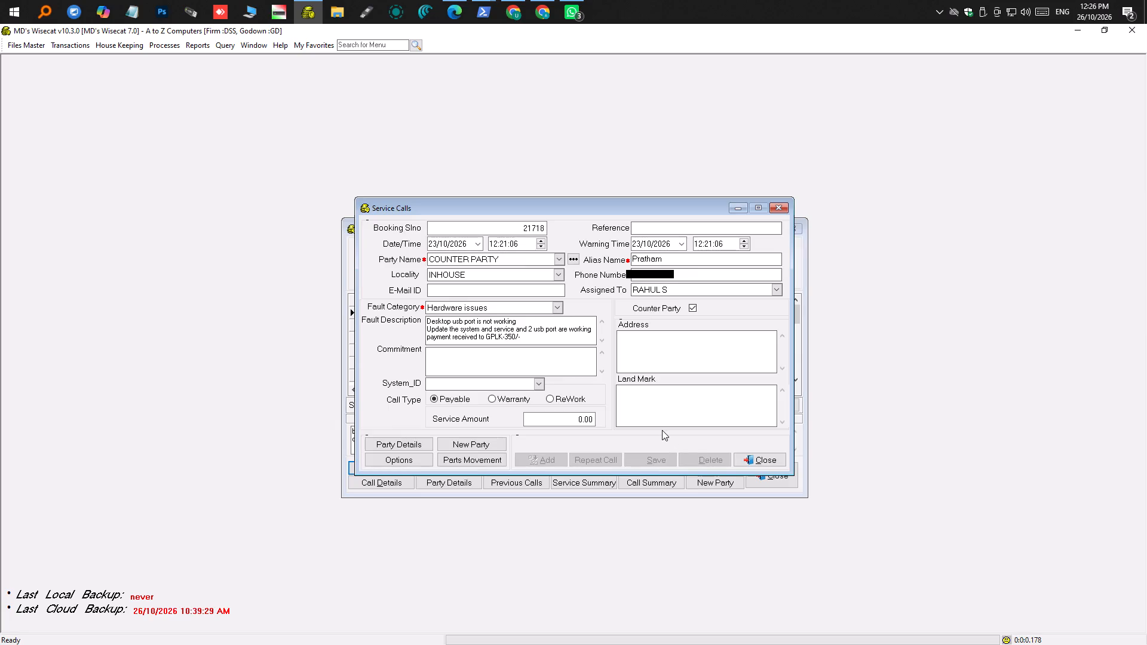
click(762, 461)
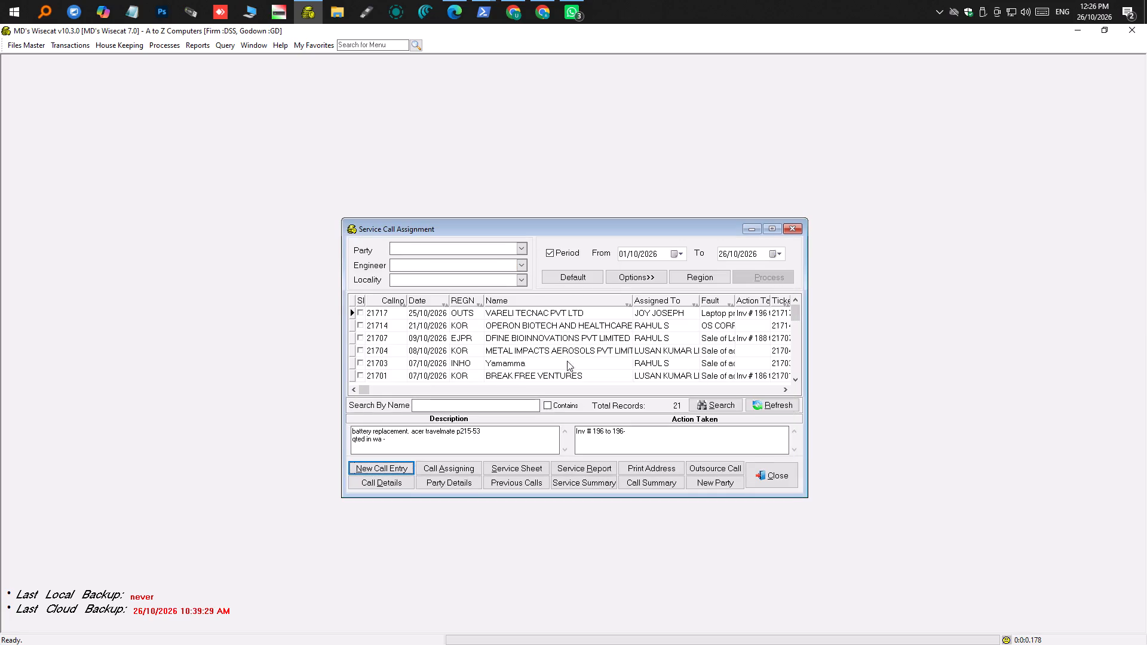
Filter the service call list by names starting with "va".
scroll(503, 336, up, 3)
scroll(503, 336, down, 5)
scroll(503, 336, up, 5)
key(v)
click(466, 403)
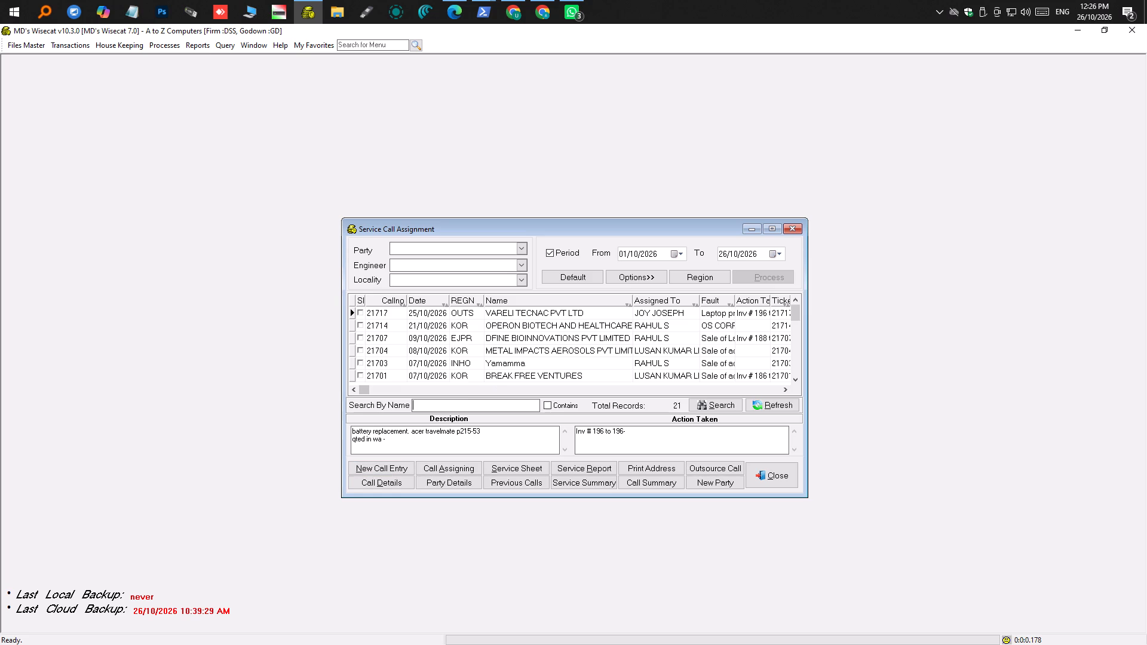
text(va)
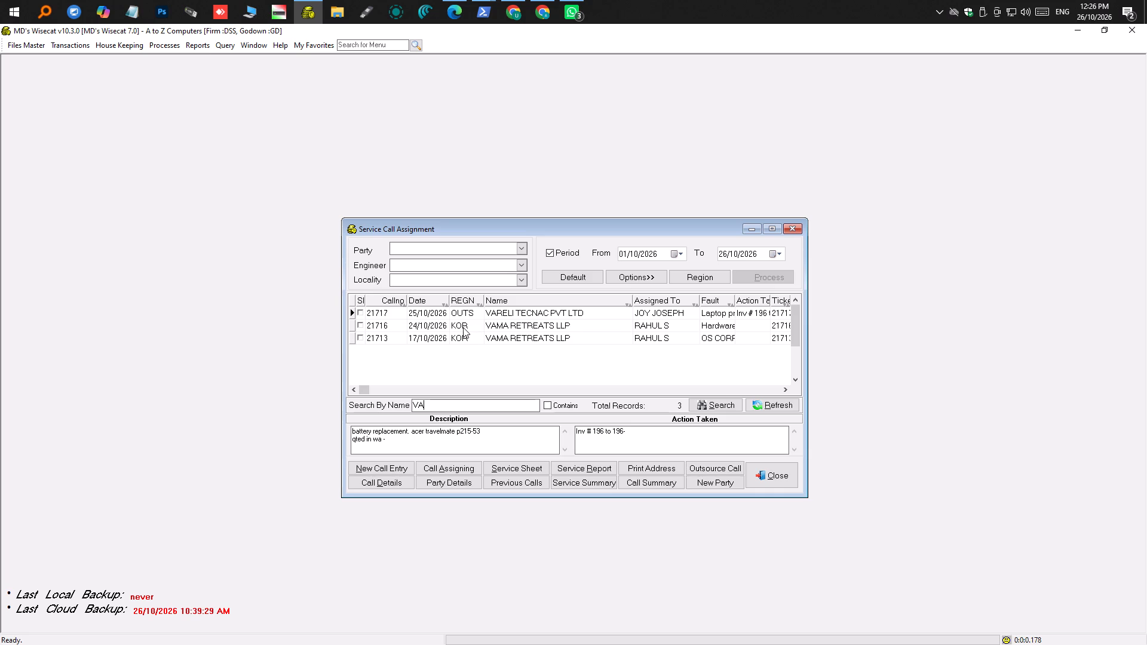
Open the call details of VAMA RETREATS LLP's service call dated 24/10/2026.
click(471, 314)
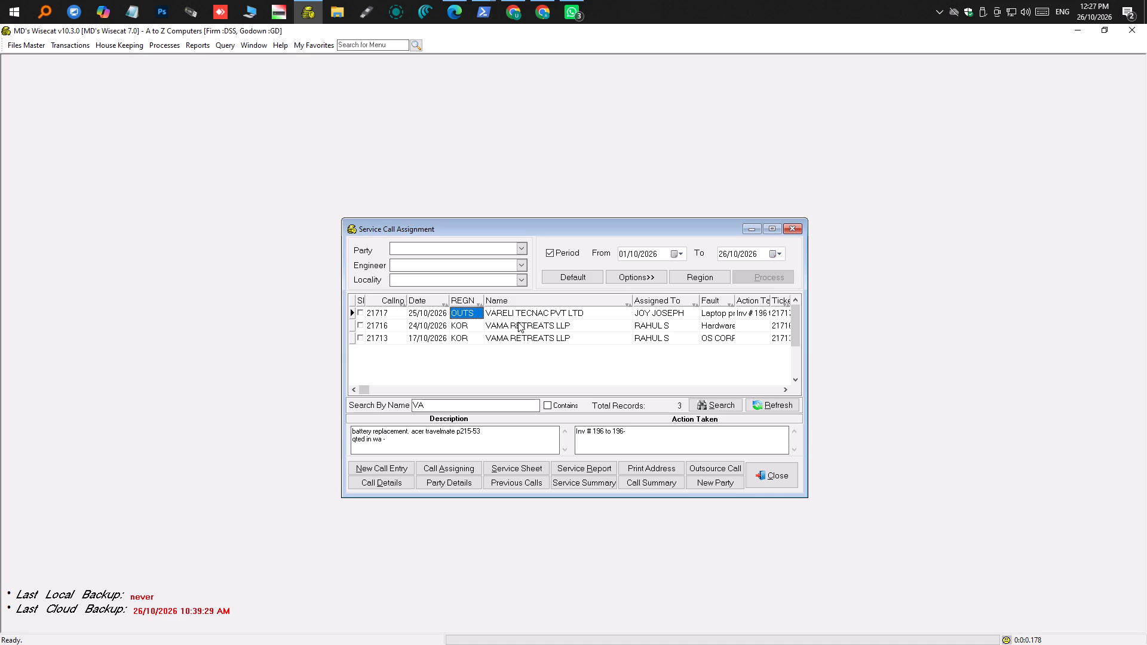
click(518, 319)
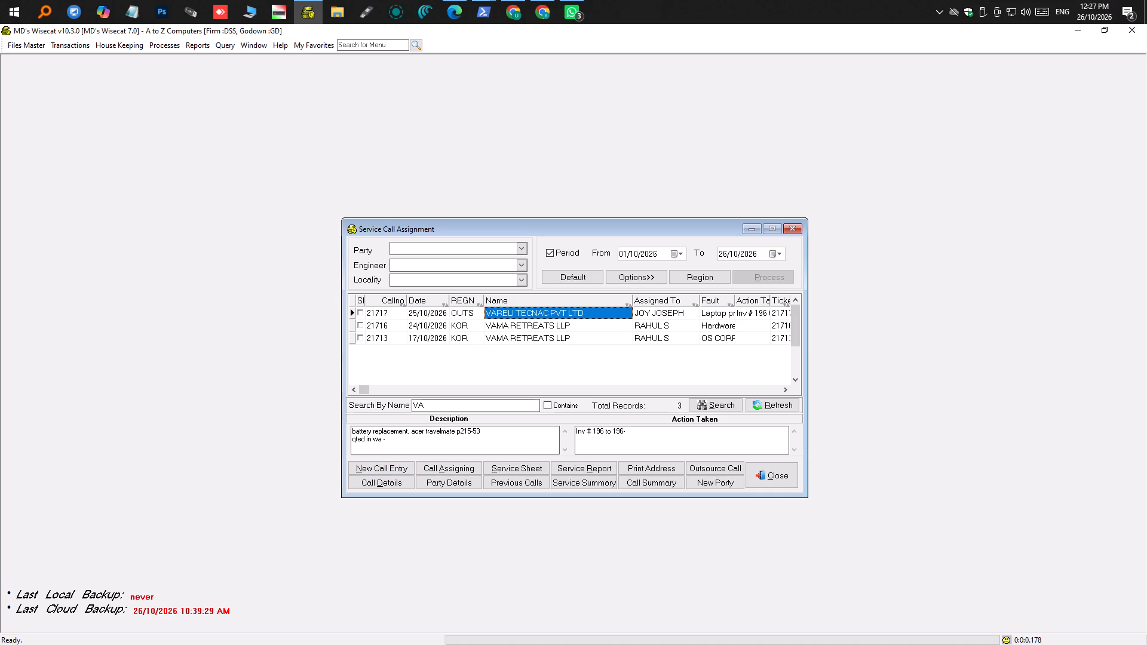
click(525, 324)
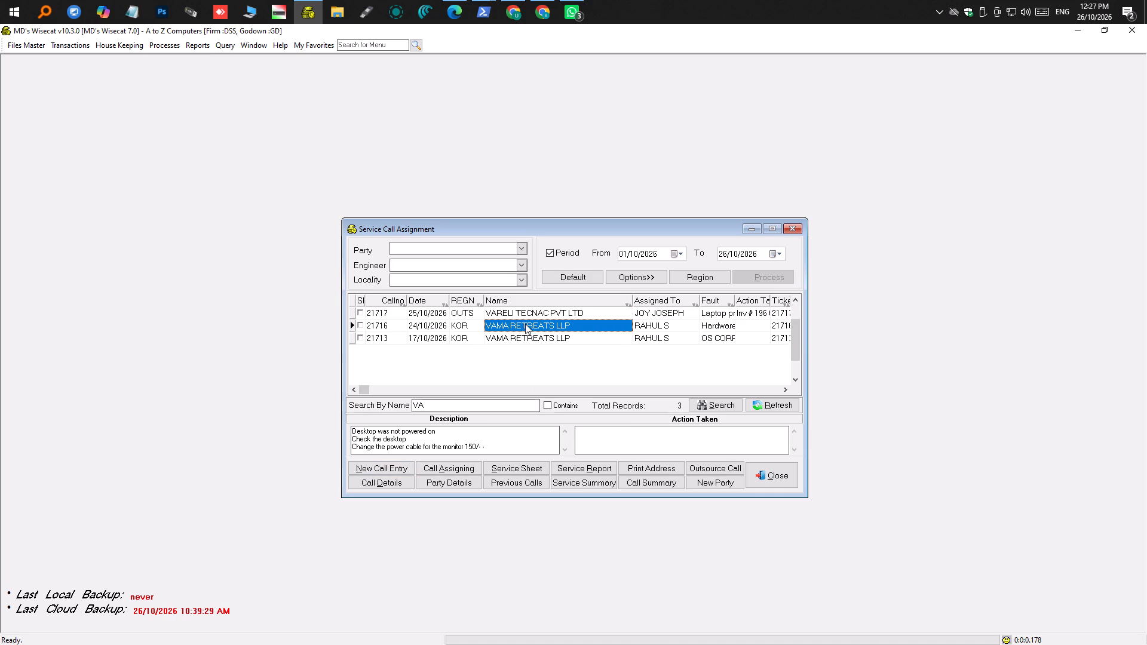
click(401, 484)
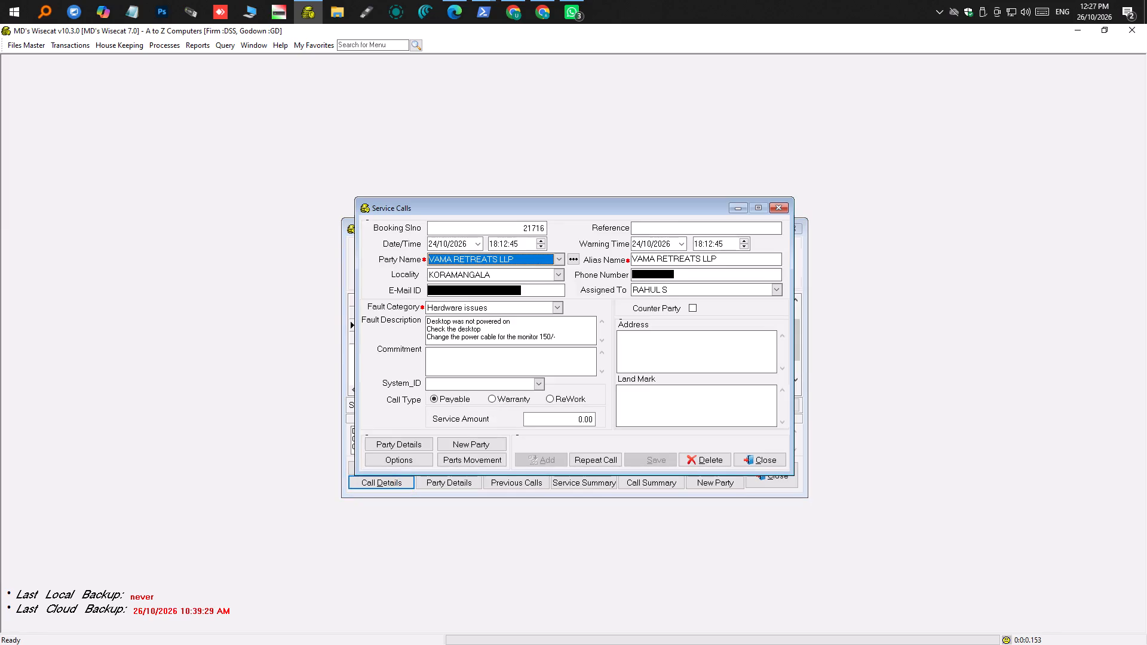
Add "and ms office" after "Check the desktop" in the fault description of the VAMA RETREATS LLP call.
click(563, 337)
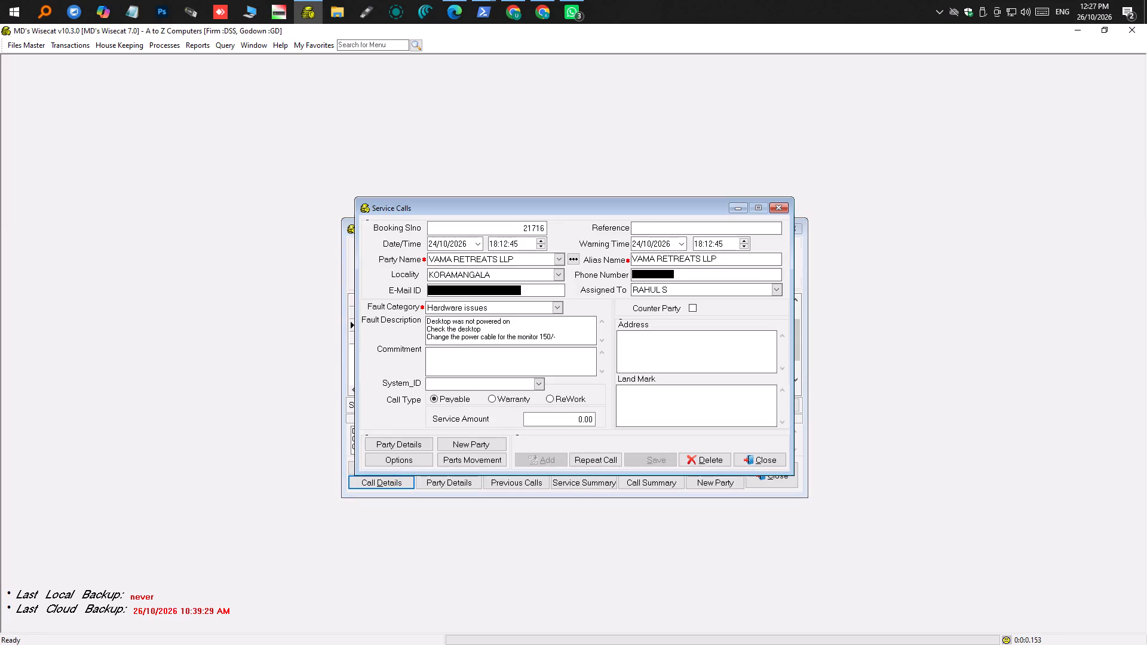
key(Up)
key(space)
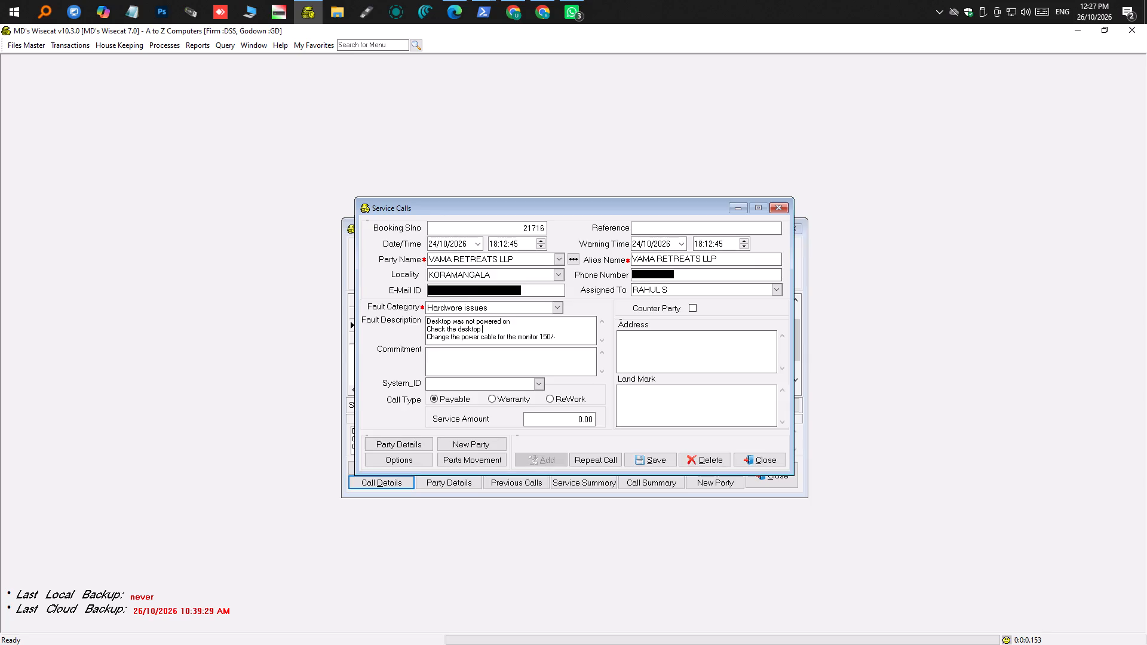
text(and)
key(space)
text(ms)
key(space)
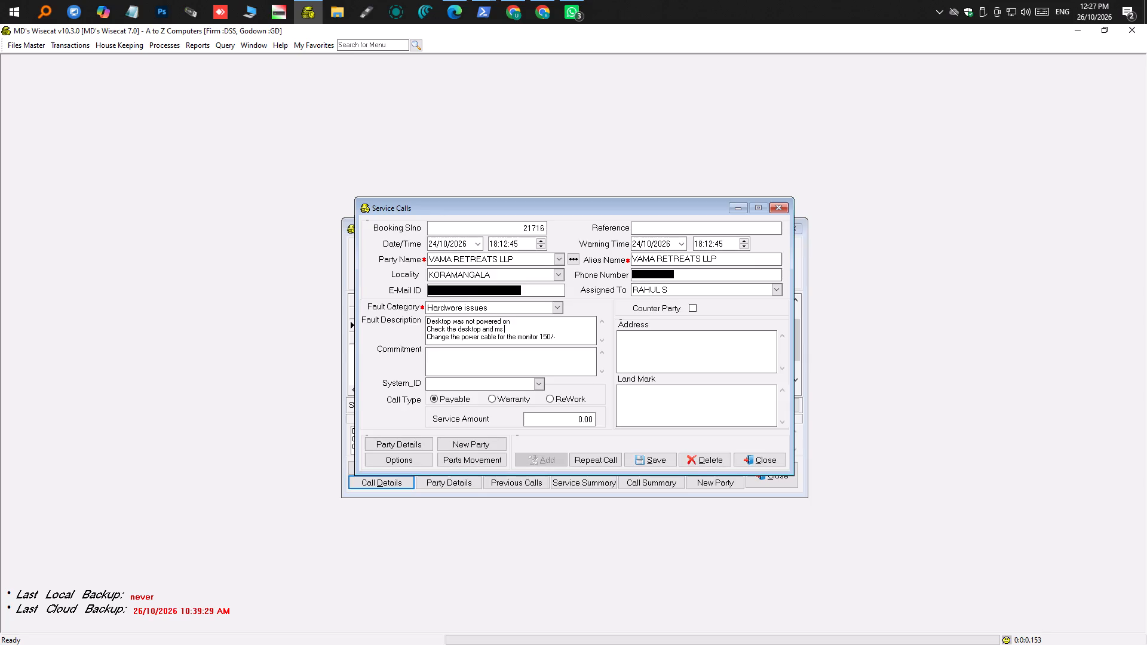
text(office)
key(space)
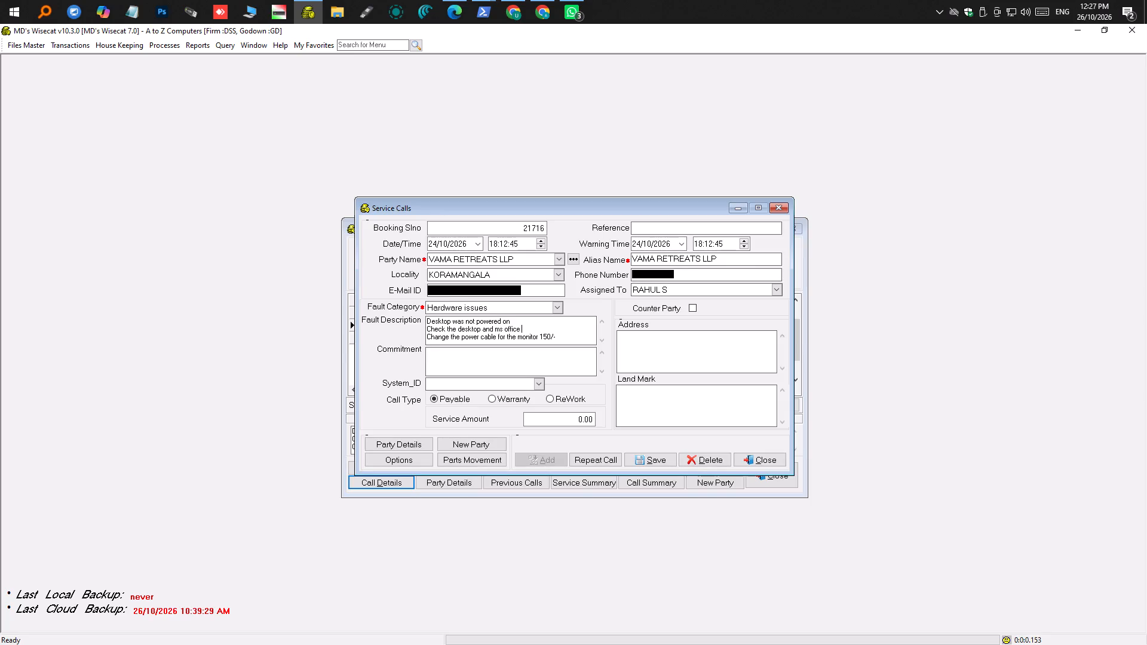
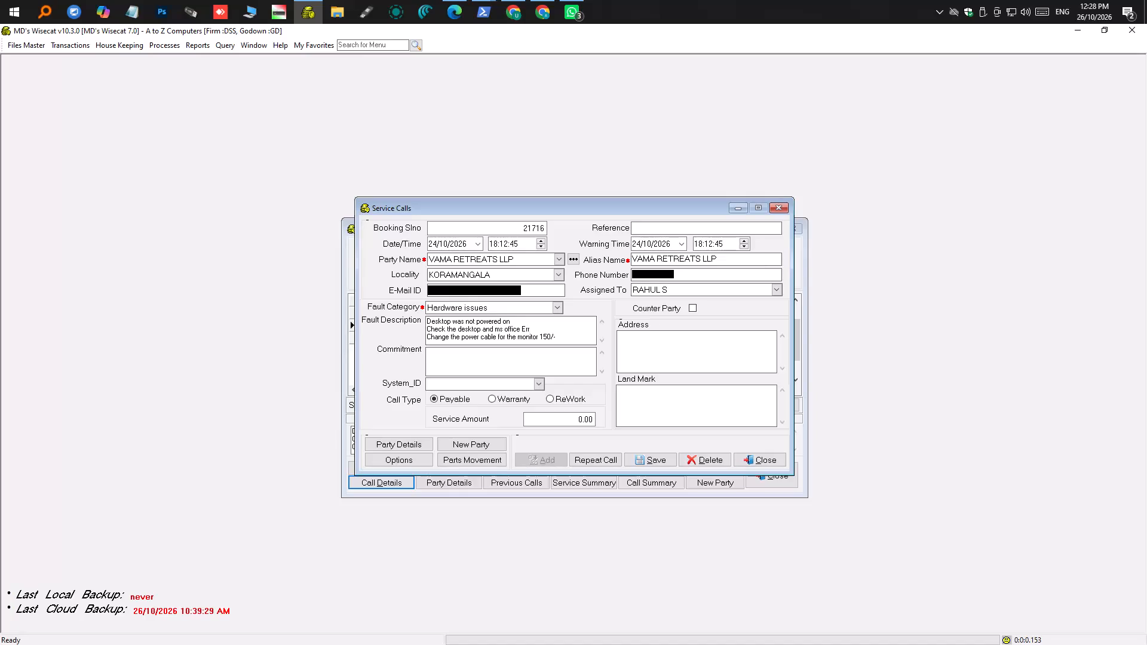
Complete the second line of the fault description so it reads "Check the desktop and ms office Error repair".
text(or)
key(space)
text(au)
key(BackSpace)
key(BackSpace)
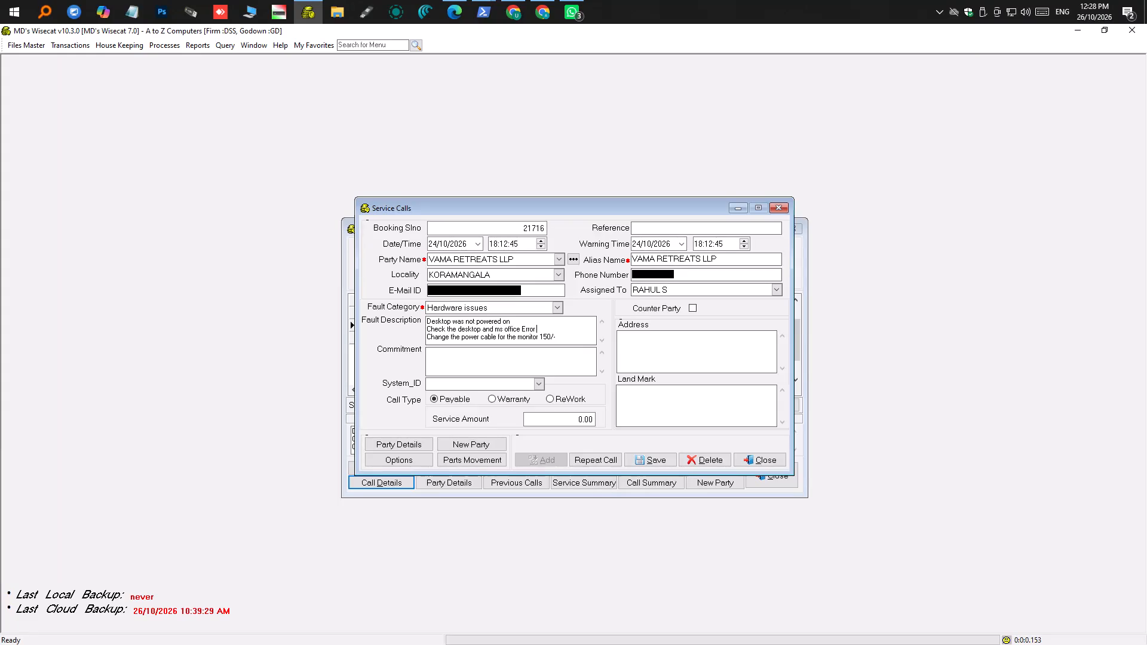
key(r)
text(eo)
key(BackSpace)
key(p)
text(air)
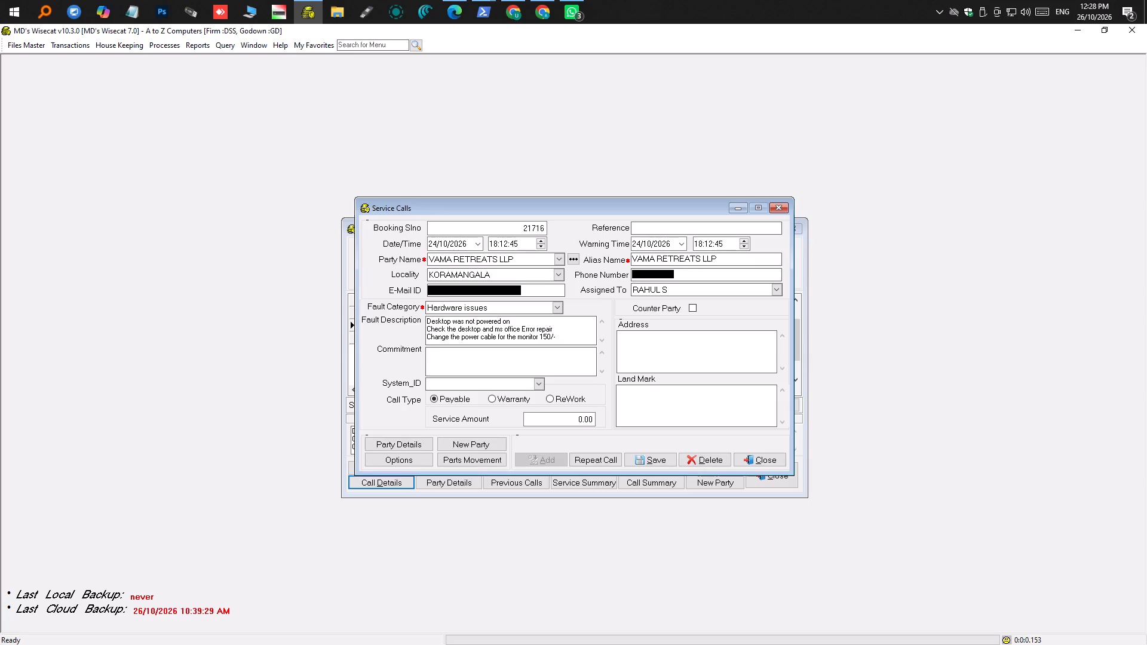
Save the updated VAMA RETREATS LLP service call and close its details form.
click(652, 456)
click(769, 206)
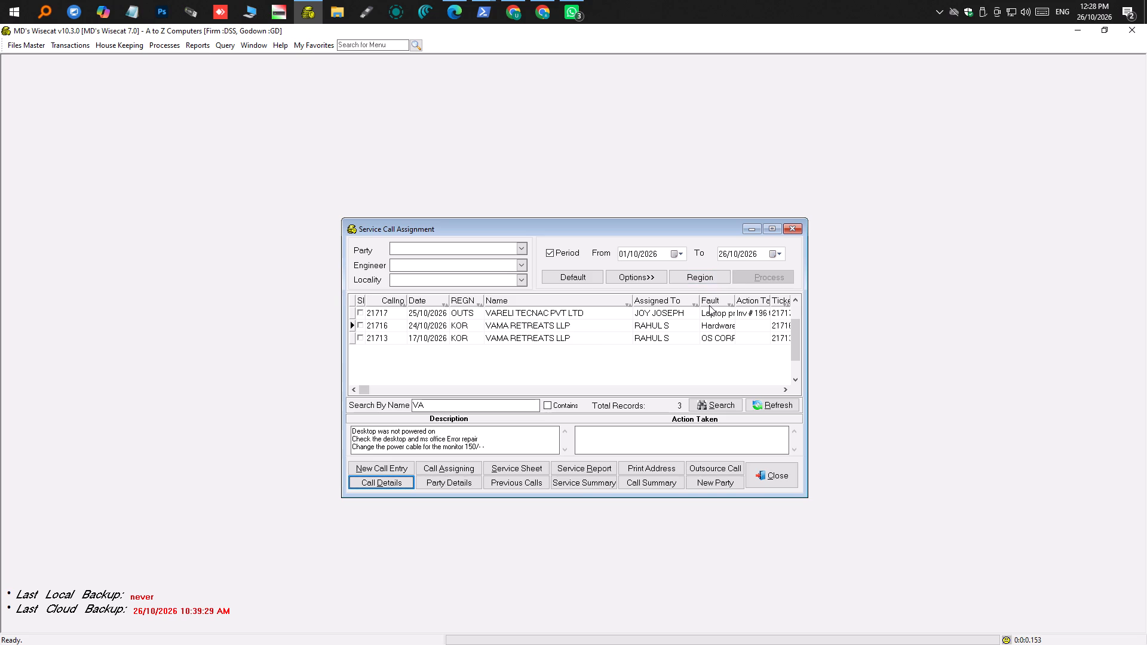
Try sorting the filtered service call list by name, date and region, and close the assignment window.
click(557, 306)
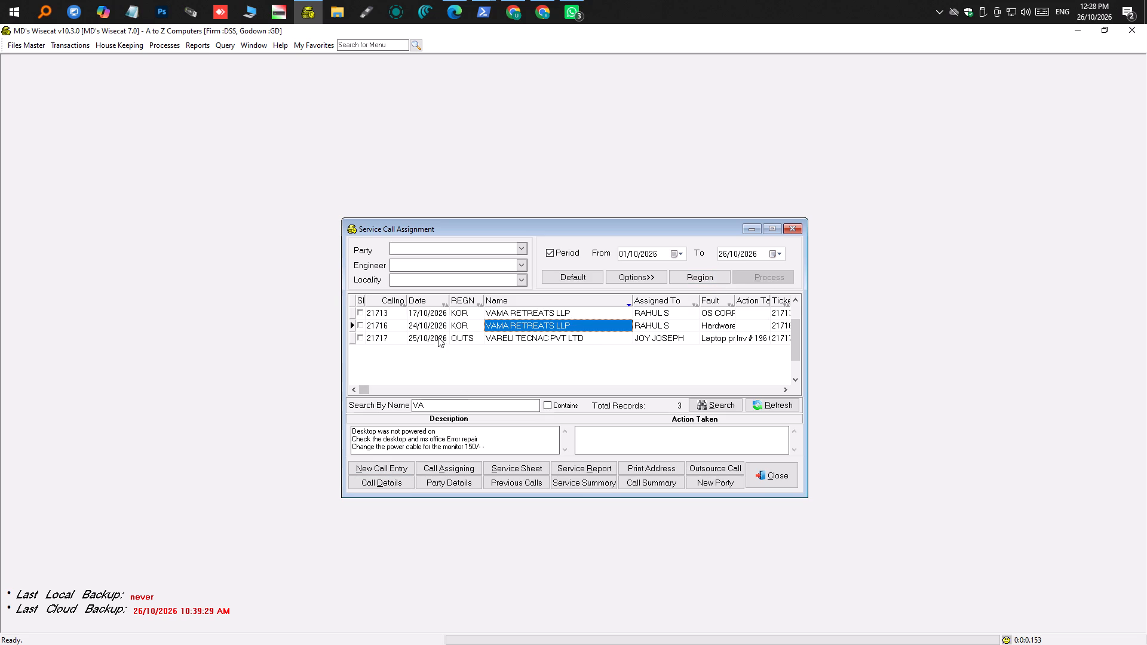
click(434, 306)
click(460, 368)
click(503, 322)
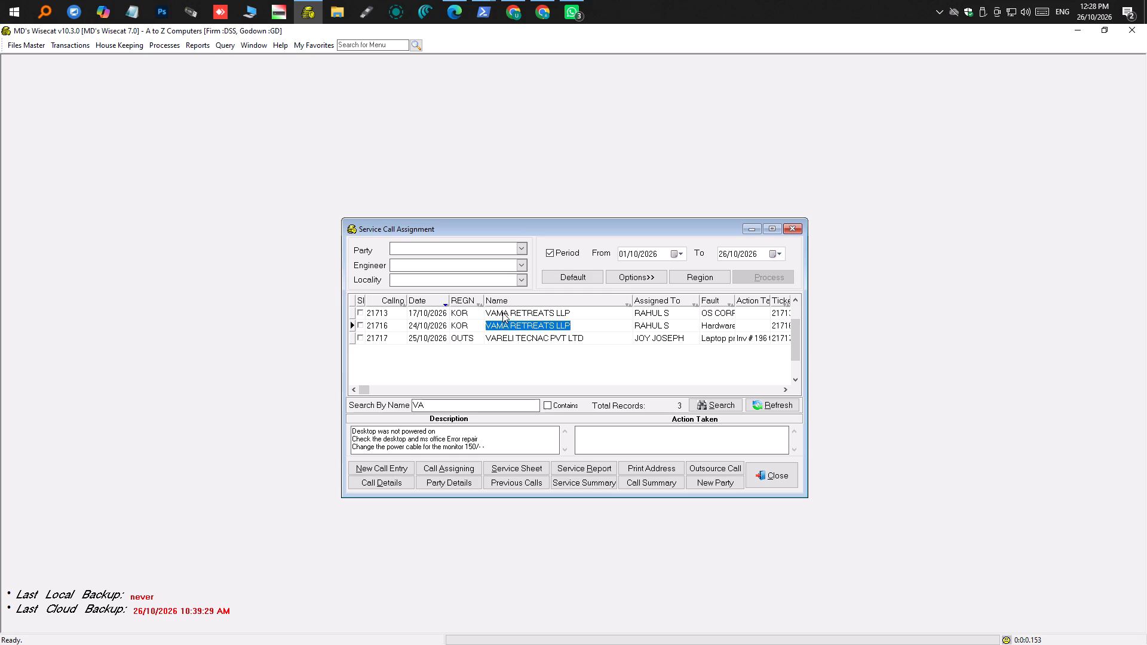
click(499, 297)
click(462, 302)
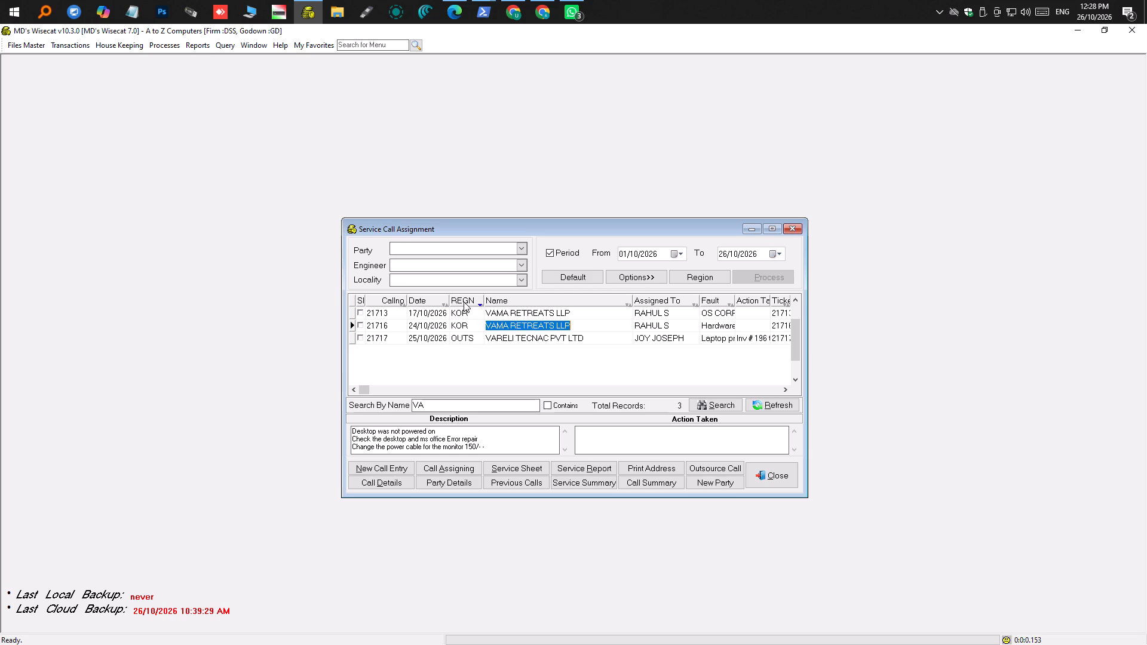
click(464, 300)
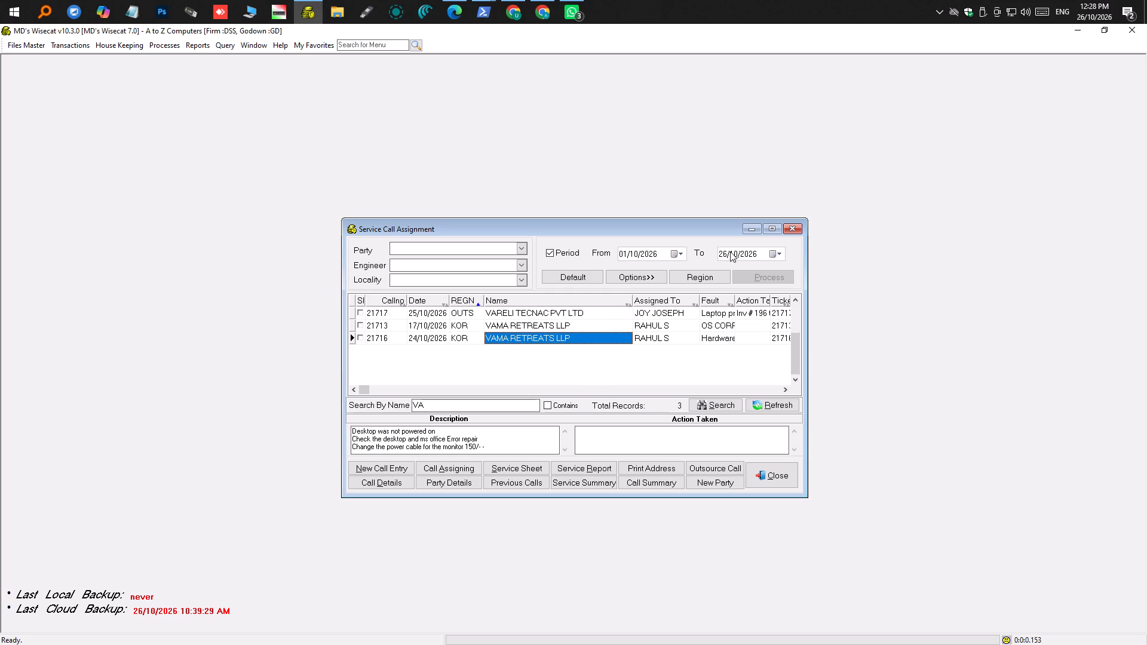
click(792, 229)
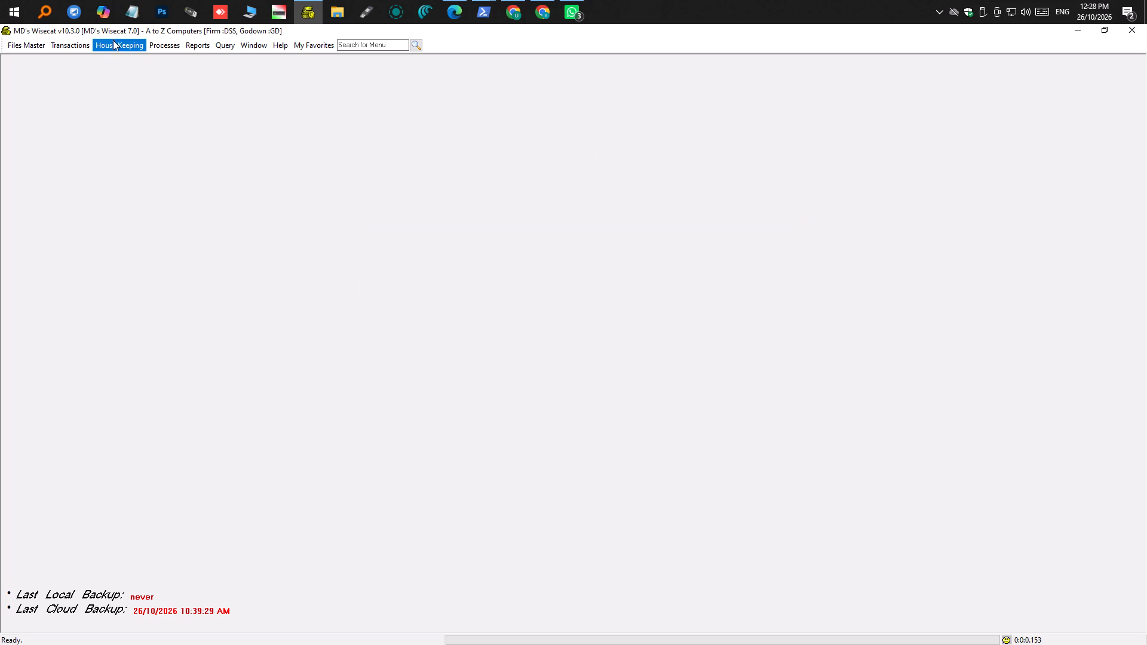
Open the Service Call Assignments window again from the System Service transactions.
click(74, 43)
click(112, 281)
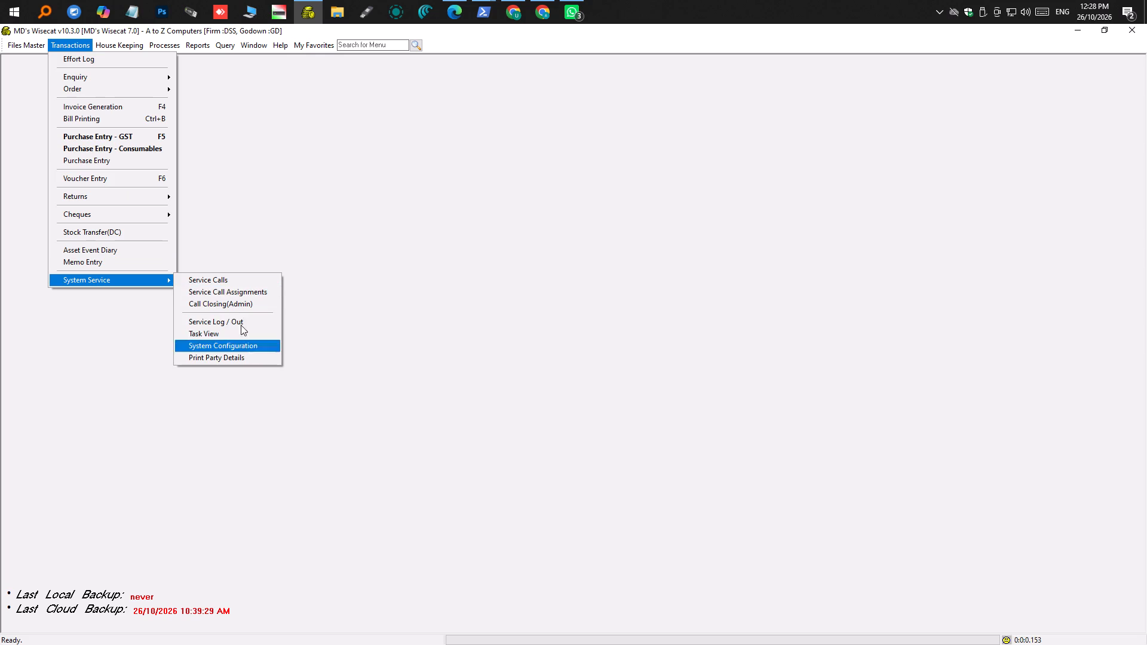
click(237, 296)
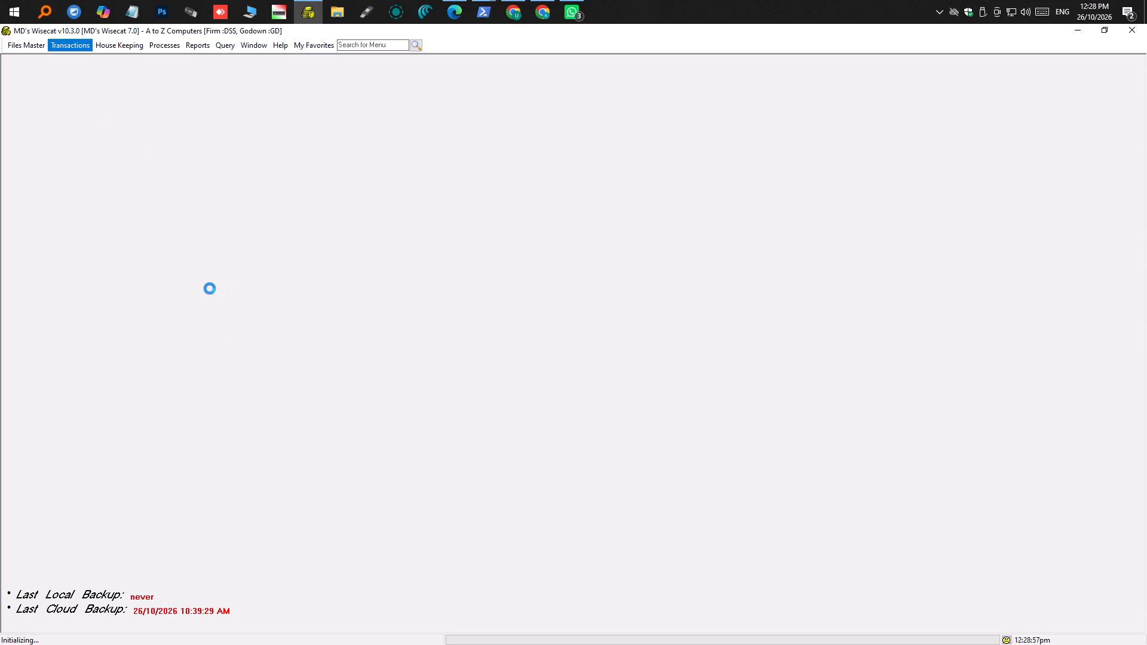
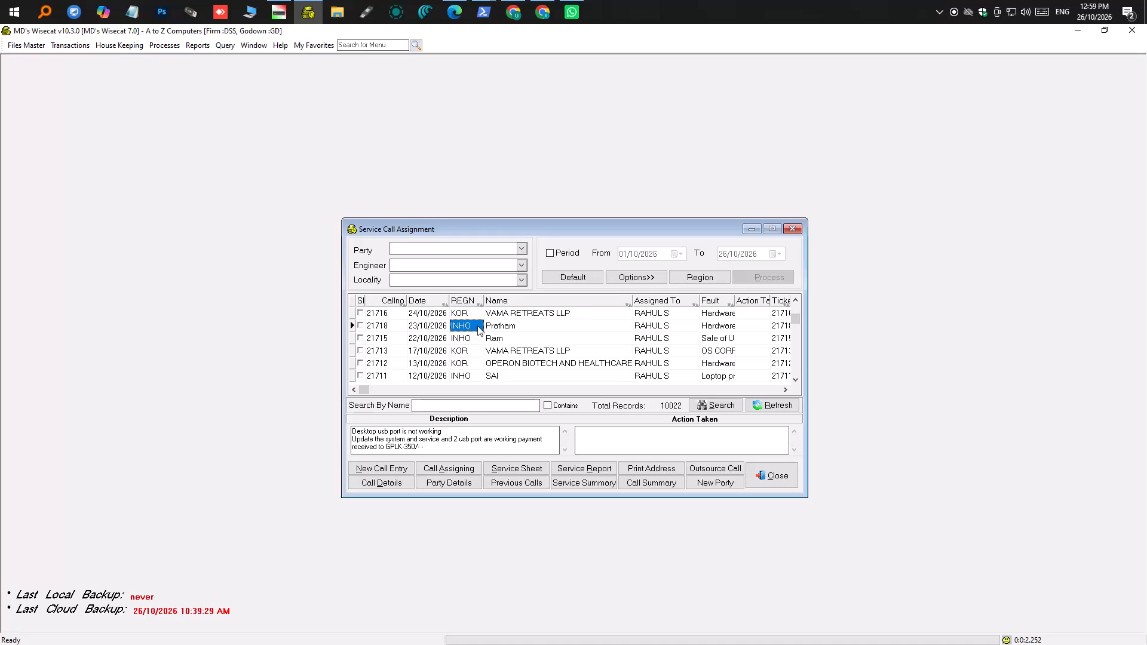
Open the call details of Pratham's 23/10/2026 service call.
click(514, 321)
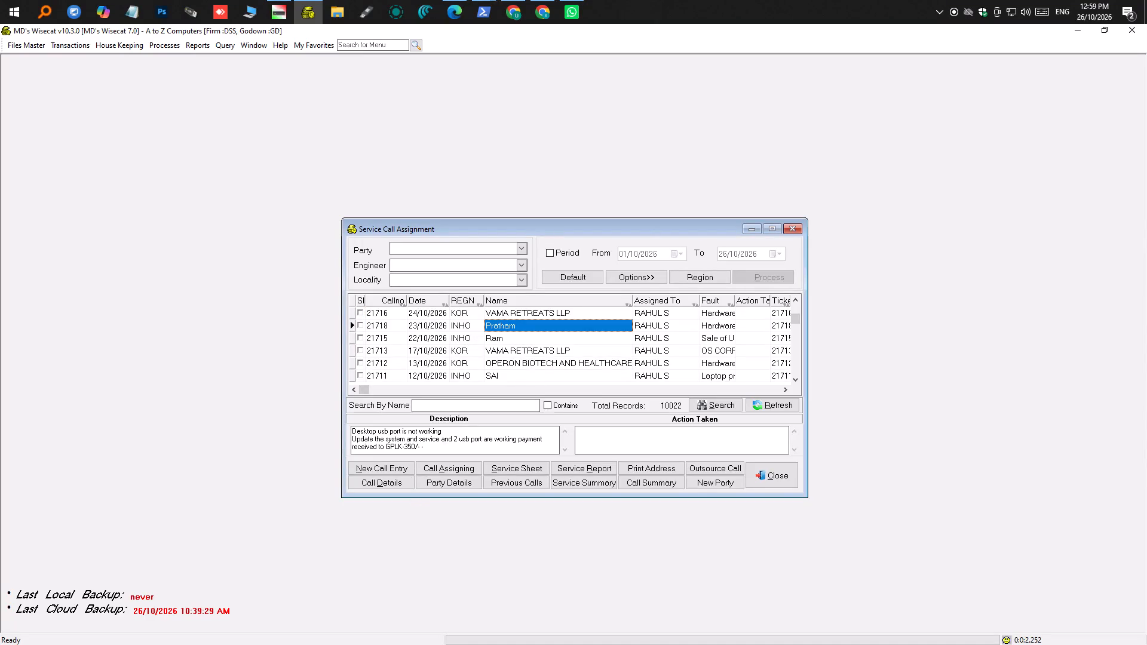
click(401, 481)
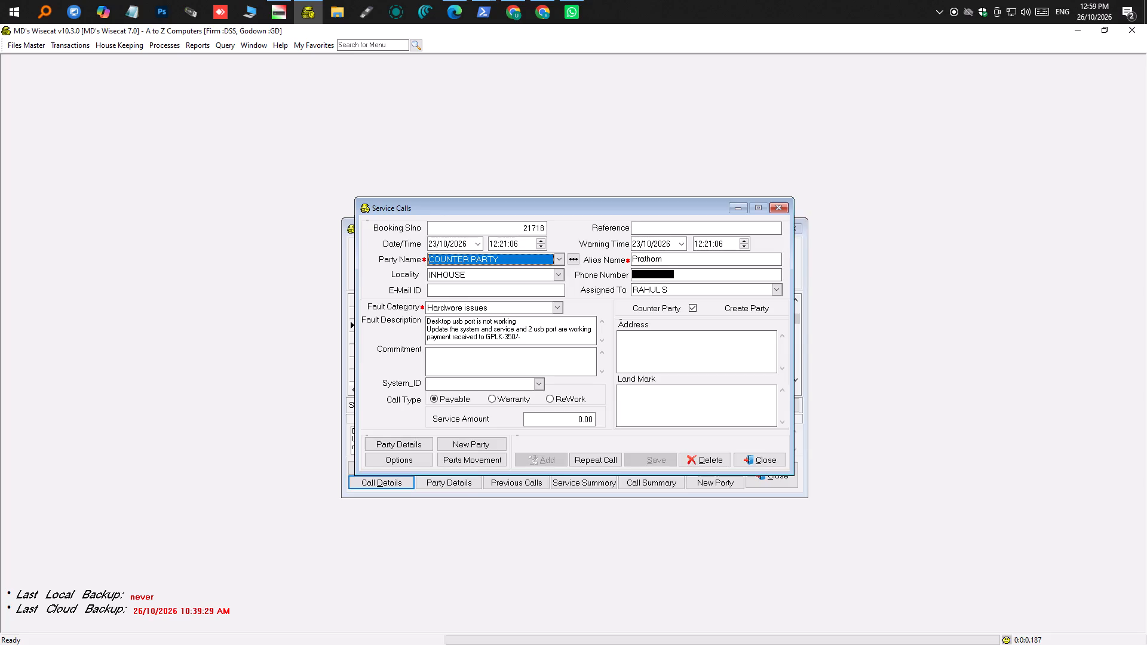
Move the payment text onto its own line in the fault description and leave an empty line above it.
click(590, 328)
key(shift+Return)
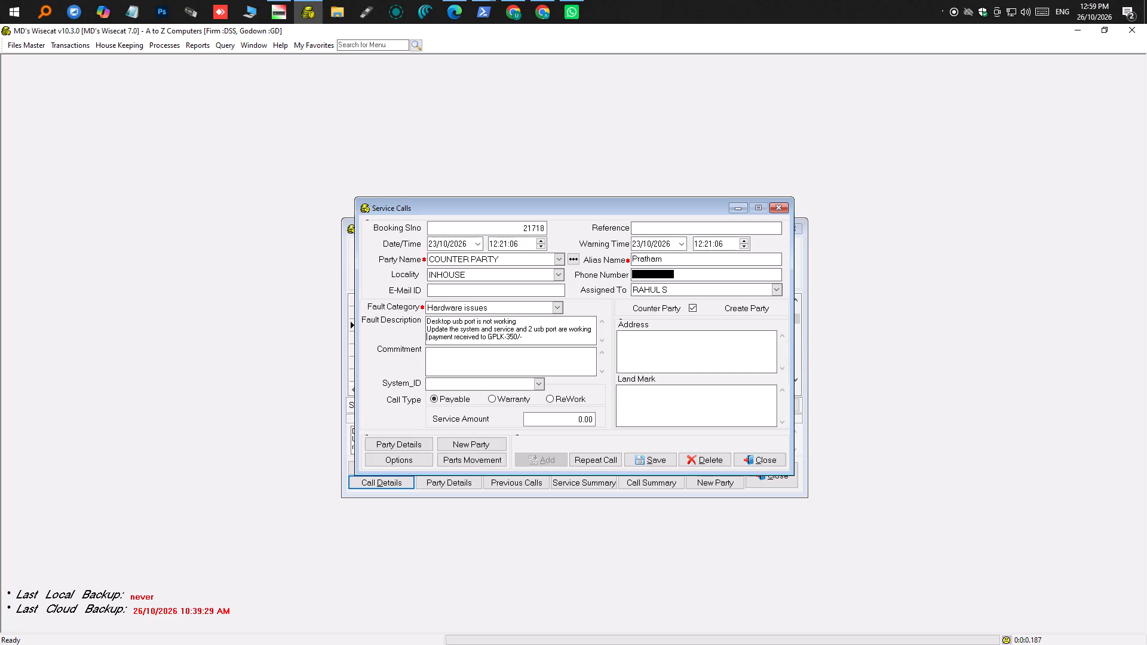
key(Up)
key(Right)
key(Right)
key(Right)
key(Right)
key(Right)
key(Right)
key(Right)
key(Right)
key(Right)
key(Right)
key(Right)
key(Right)
key(Right)
key(Right)
key(Right)
key(Right)
key(Right)
key(Right)
key(Right)
key(Right)
key(shift+Return)
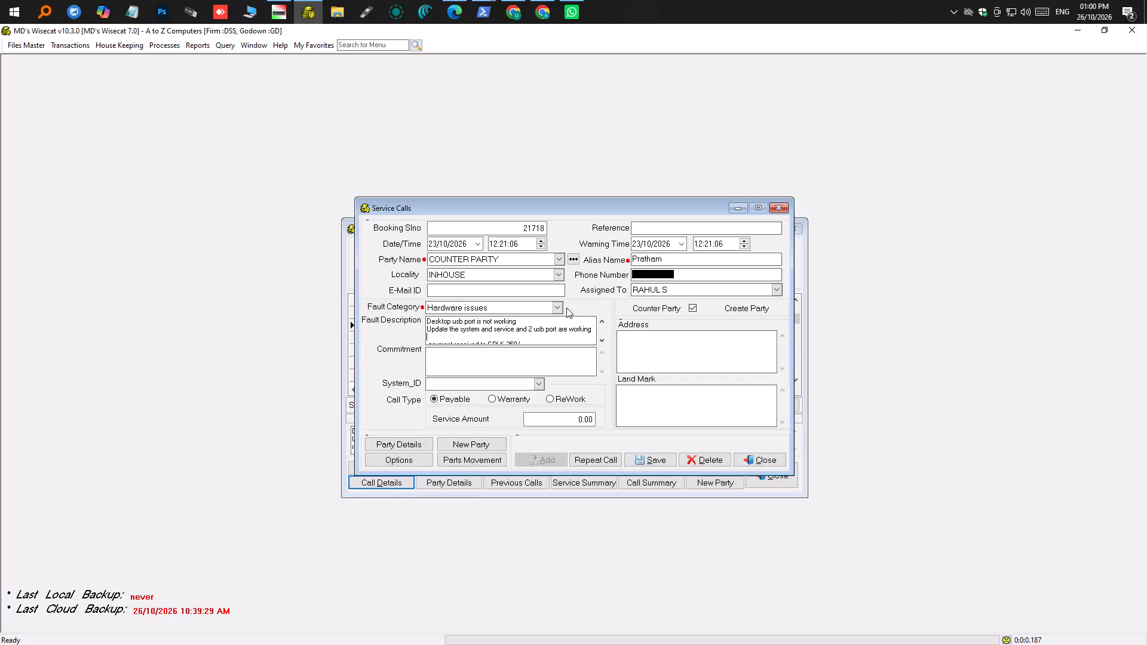
Copy "2 usb port are working" from the second line of the fault description into the empty line above the payment text.
drag(528, 328, 535, 329)
drag(535, 329, 590, 332)
right_click(569, 331)
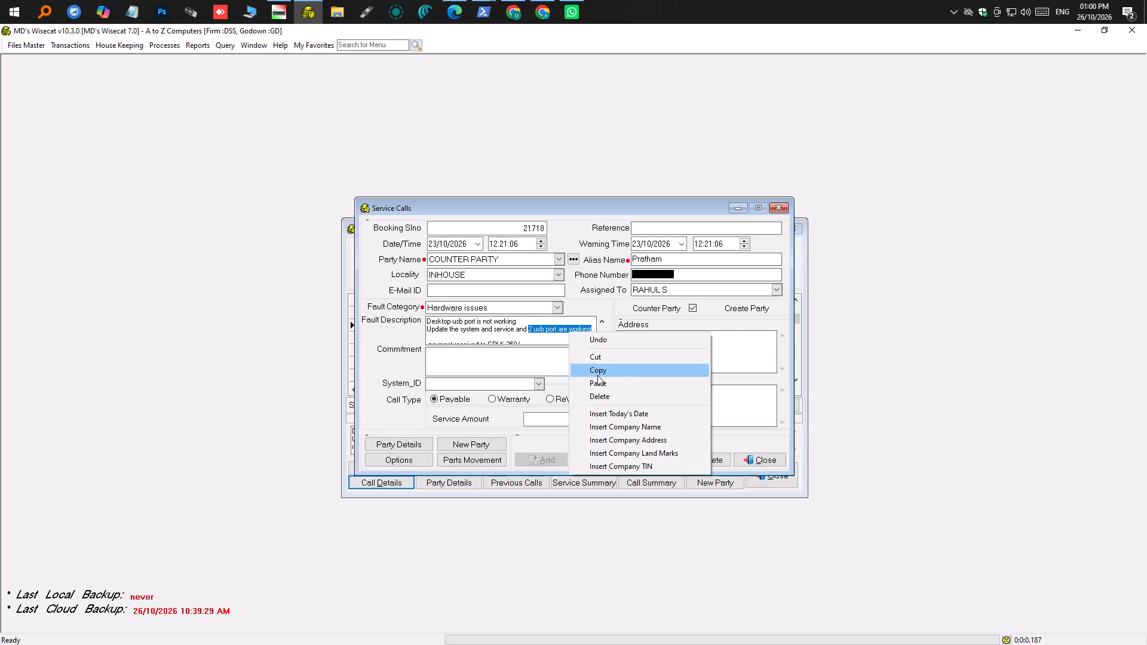
click(596, 369)
click(424, 336)
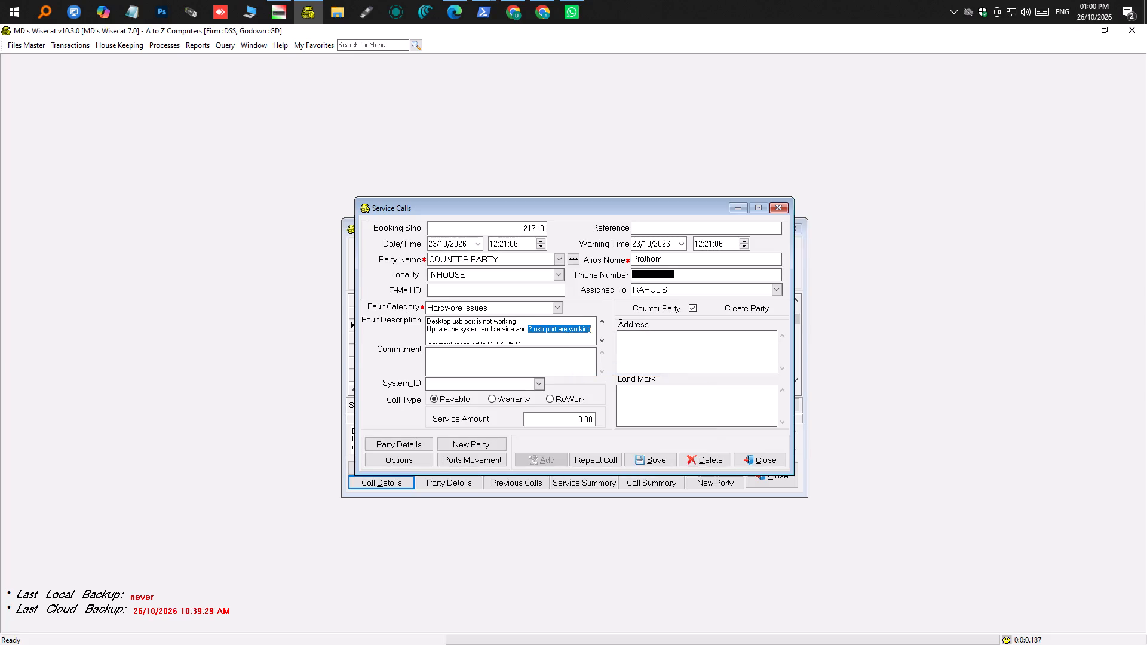
click(429, 336)
key(ctrl+v)
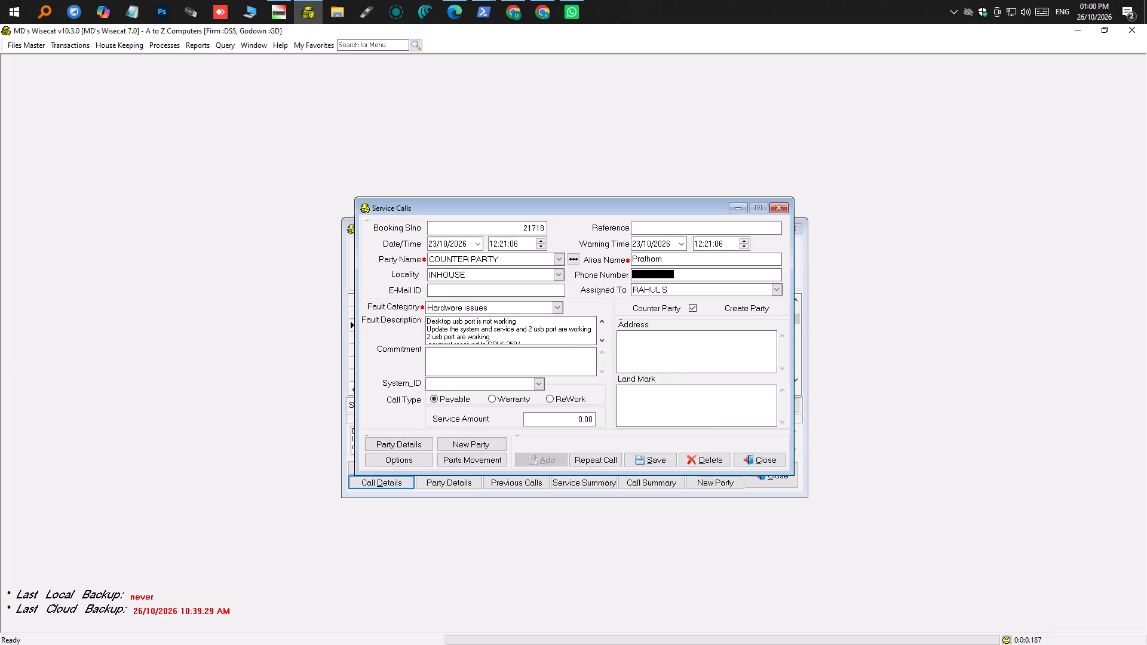
Insert "not" in the copied line so it reads "2 usb port are not working".
key(Left)
key(Left)
key(Left)
key(Left)
key(Left)
key(Left)
key(Left)
key(Left)
key(space)
text(not)
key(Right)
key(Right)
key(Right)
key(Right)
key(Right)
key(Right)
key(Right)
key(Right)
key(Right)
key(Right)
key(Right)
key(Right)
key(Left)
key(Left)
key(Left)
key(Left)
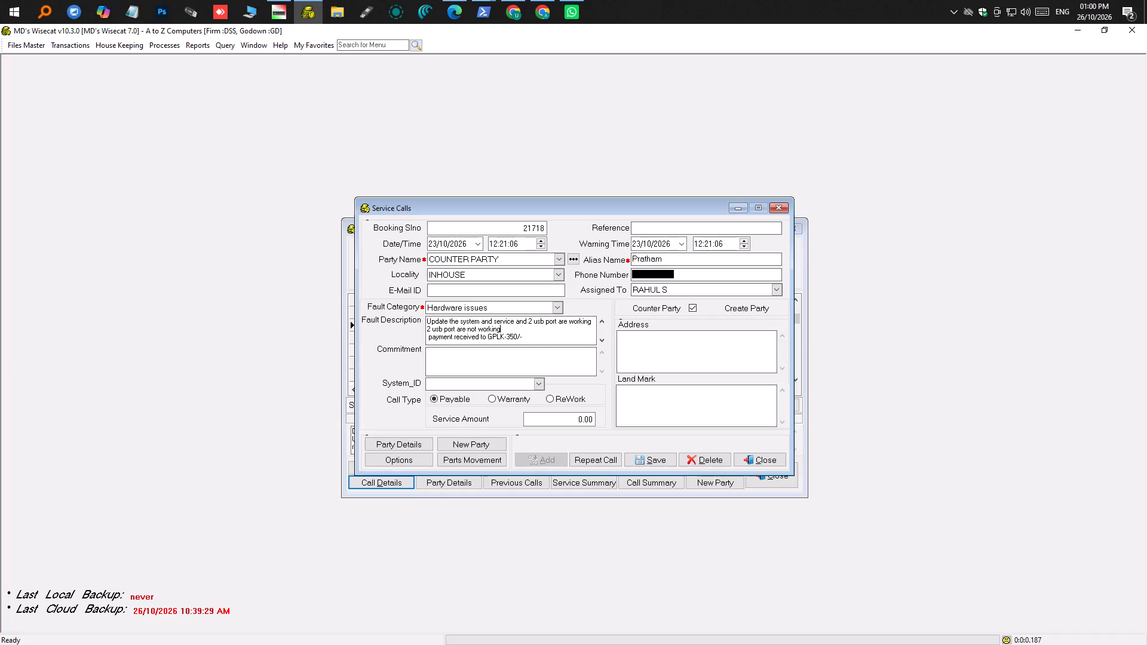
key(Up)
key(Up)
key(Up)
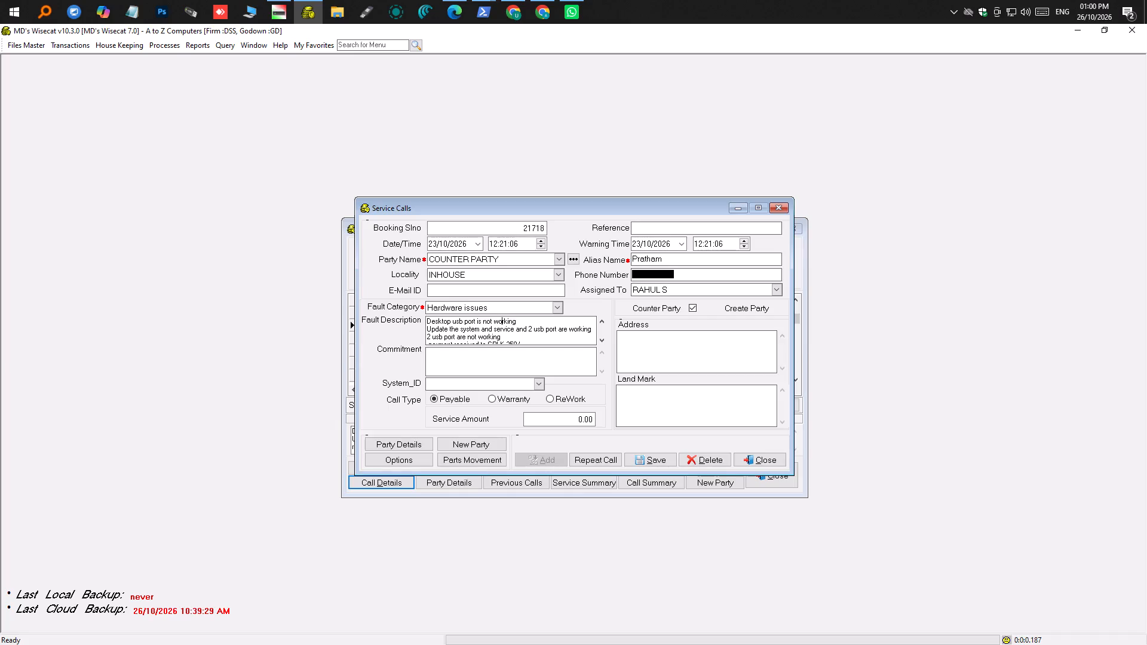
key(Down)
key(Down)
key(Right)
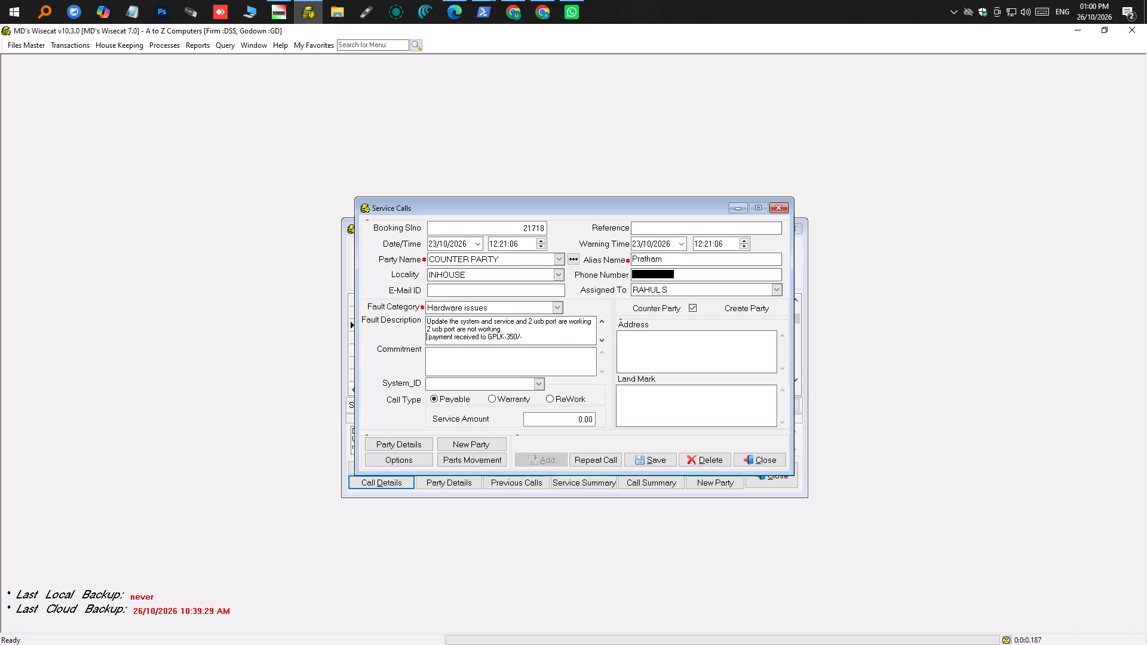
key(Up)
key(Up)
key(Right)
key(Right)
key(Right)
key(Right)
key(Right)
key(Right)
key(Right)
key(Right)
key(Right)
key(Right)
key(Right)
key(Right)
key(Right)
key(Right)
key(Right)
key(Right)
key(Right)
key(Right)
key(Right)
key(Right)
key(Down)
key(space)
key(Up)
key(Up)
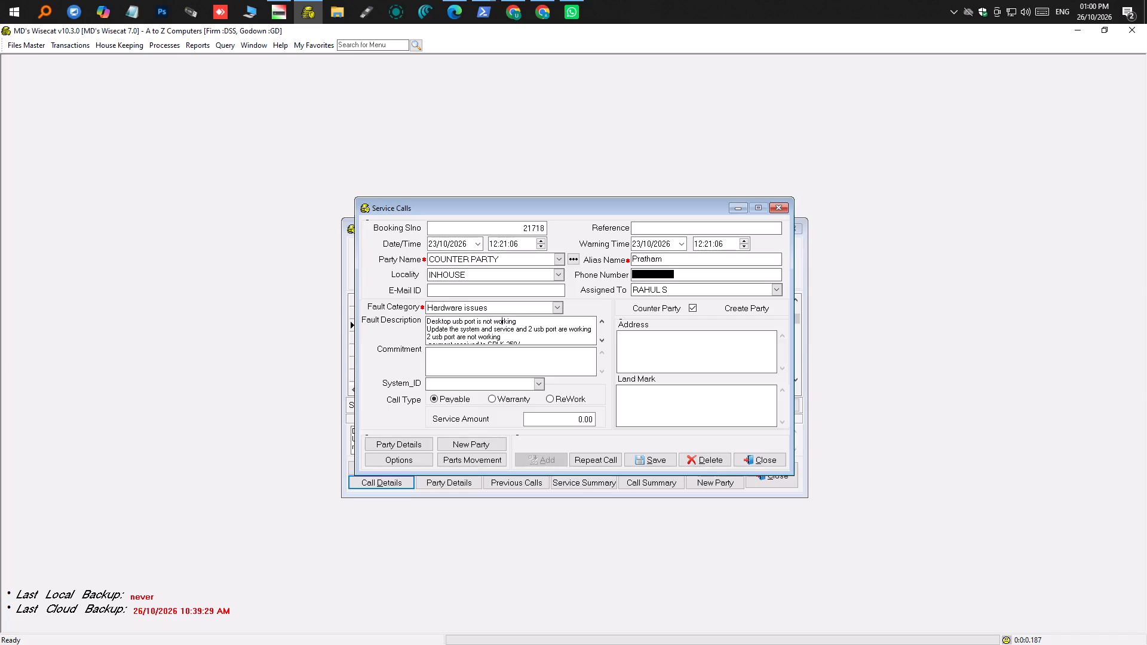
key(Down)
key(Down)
Add "Windows" in front of "Update" at the start of the fault description's second line.
key(Left)
key(Left)
key(Left)
key(Left)
key(Left)
key(Left)
key(Left)
key(Left)
key(Left)
key(Left)
key(Left)
key(Left)
key(Left)
key(Left)
key(Left)
key(Left)
key(Left)
key(Left)
key(Left)
key(Left)
key(Right)
key(Right)
key(Right)
key(Right)
key(Up)
key(Right)
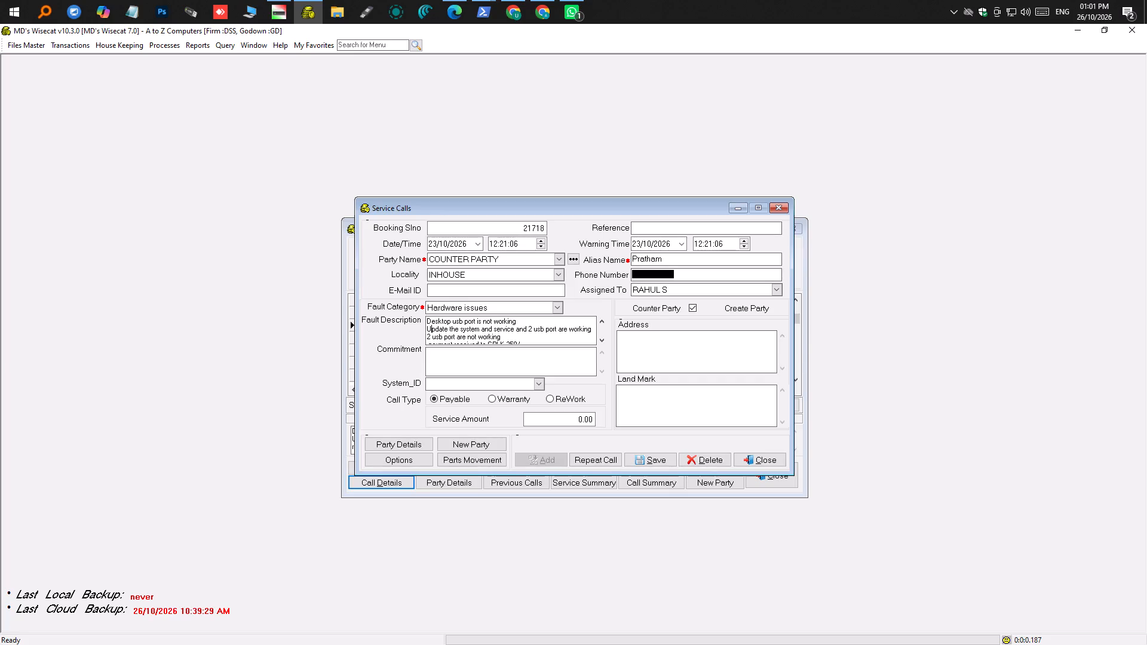
key(Left)
key(Left)
key(Right)
text(Wun)
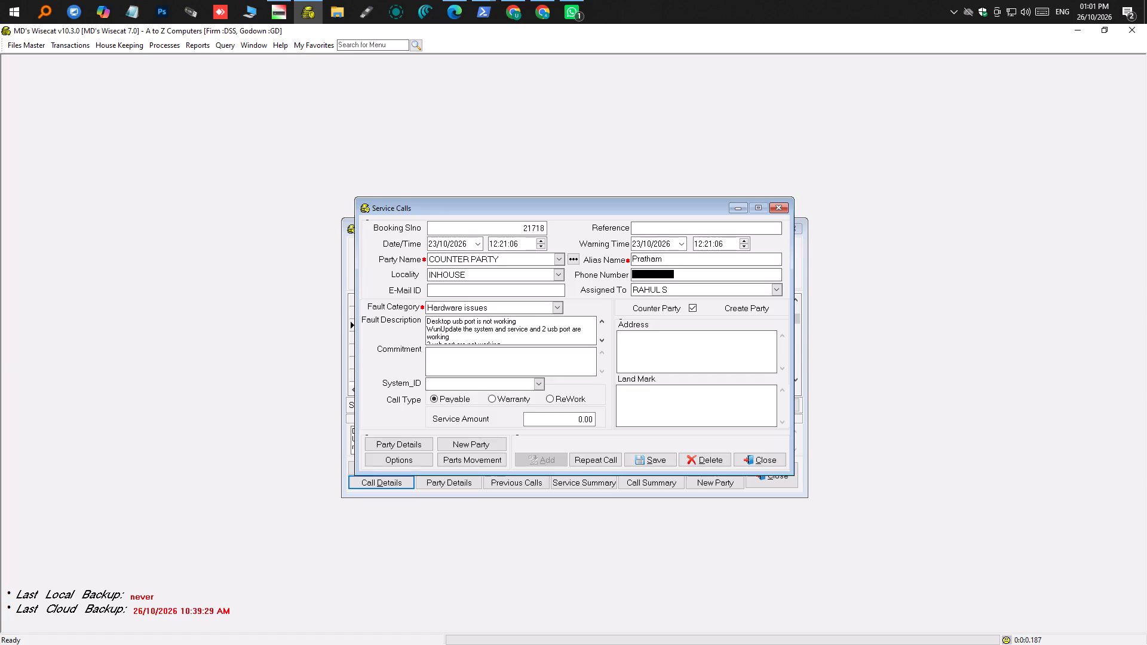
key(BackSpace)
key(BackSpace)
text(in)
text(dows)
key(space)
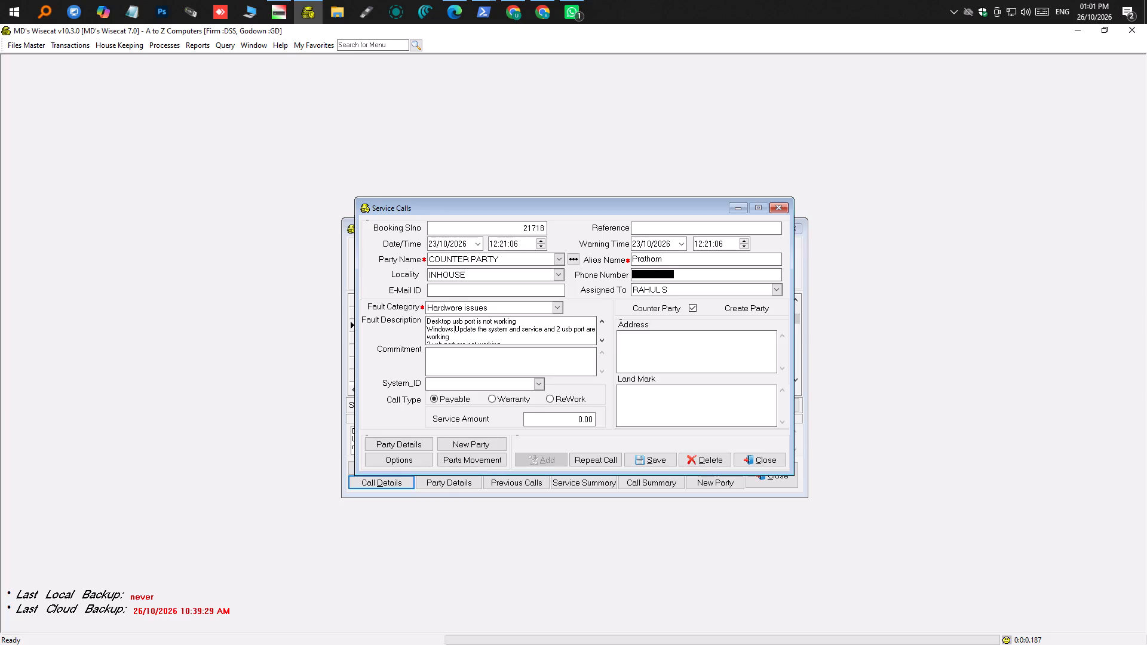
Delete "the system" after "Windows Update" in the second line of the fault description.
drag(508, 329, 502, 332)
drag(502, 332, 477, 332)
key(BackSpace)
click(479, 327)
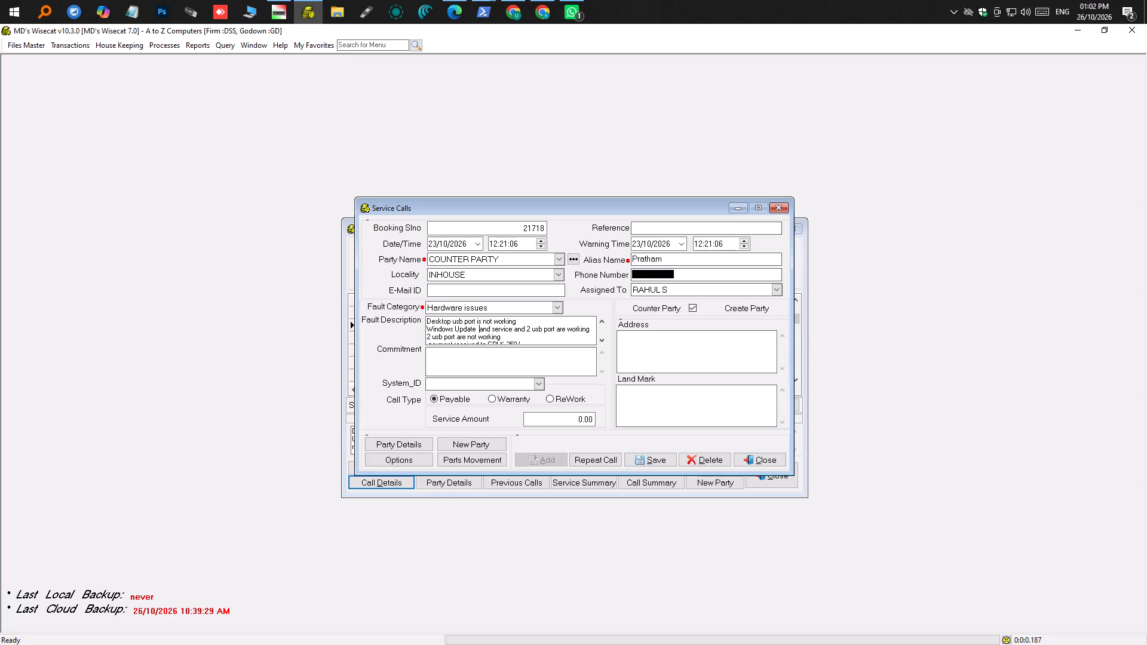
click(540, 340)
click(540, 340)
Save Pratham's updated service call and close the details form and the assignment window.
click(667, 456)
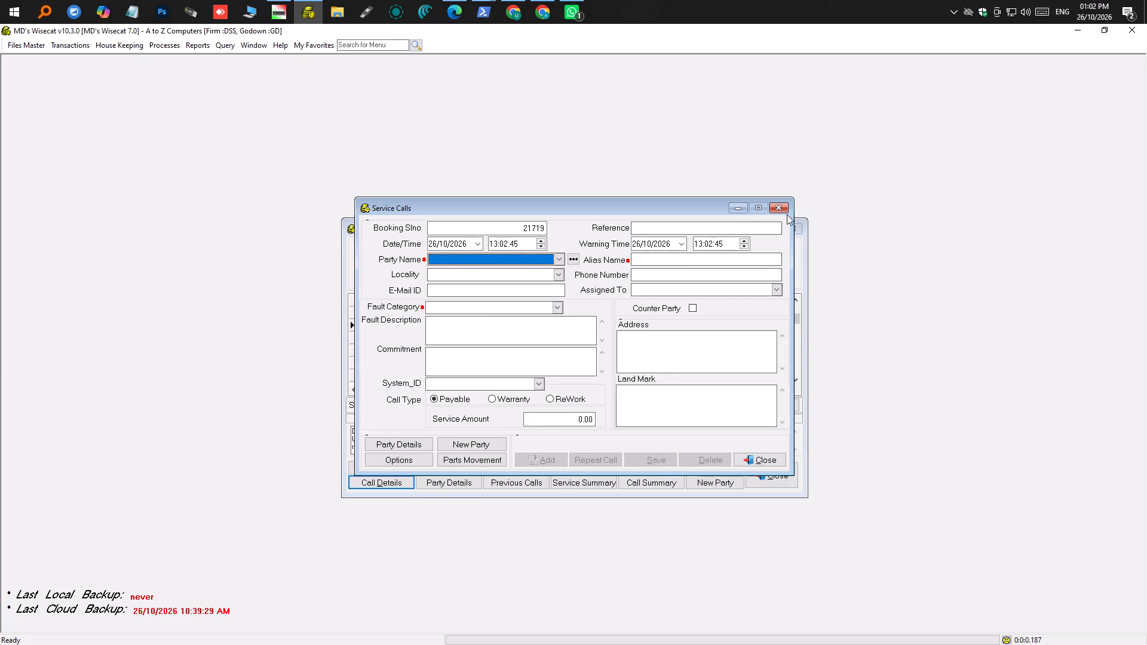
click(787, 214)
click(785, 208)
click(790, 225)
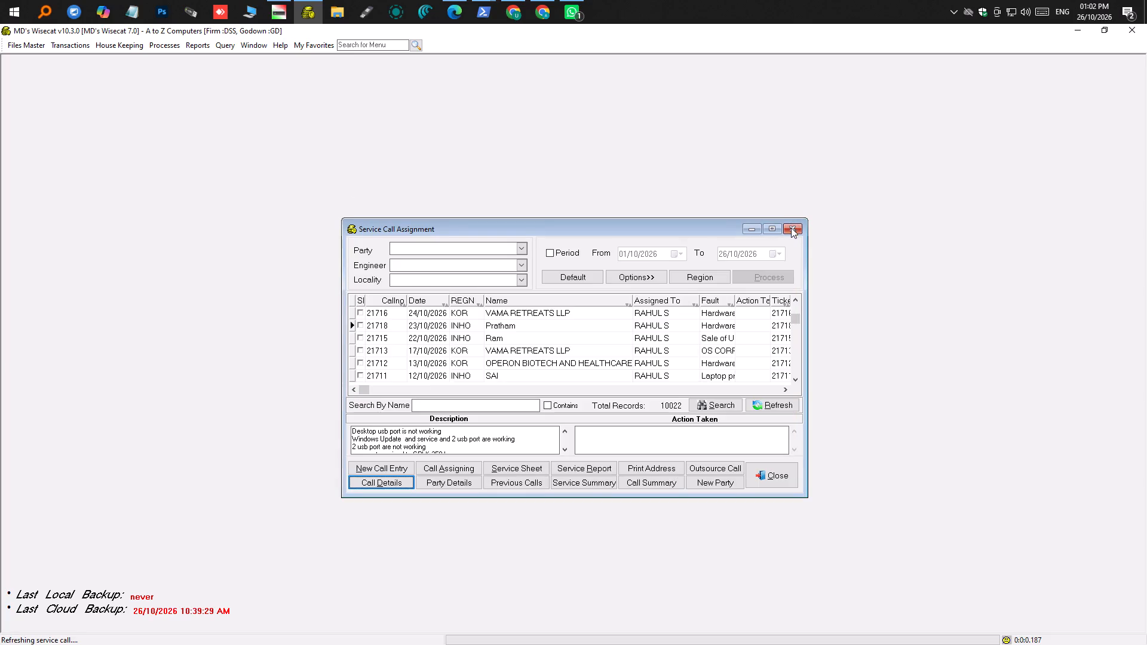
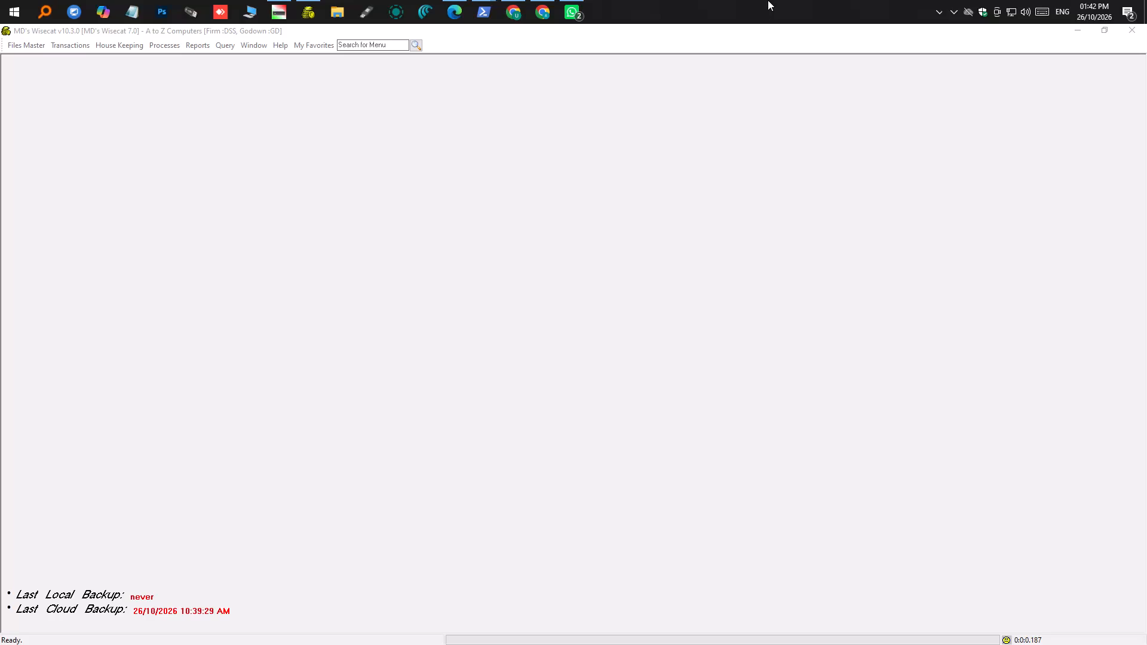
Reopen the Service Call Assignment window and select Pratham's 23/10/2026 call to review its saved fault description.
double_click(423, 431)
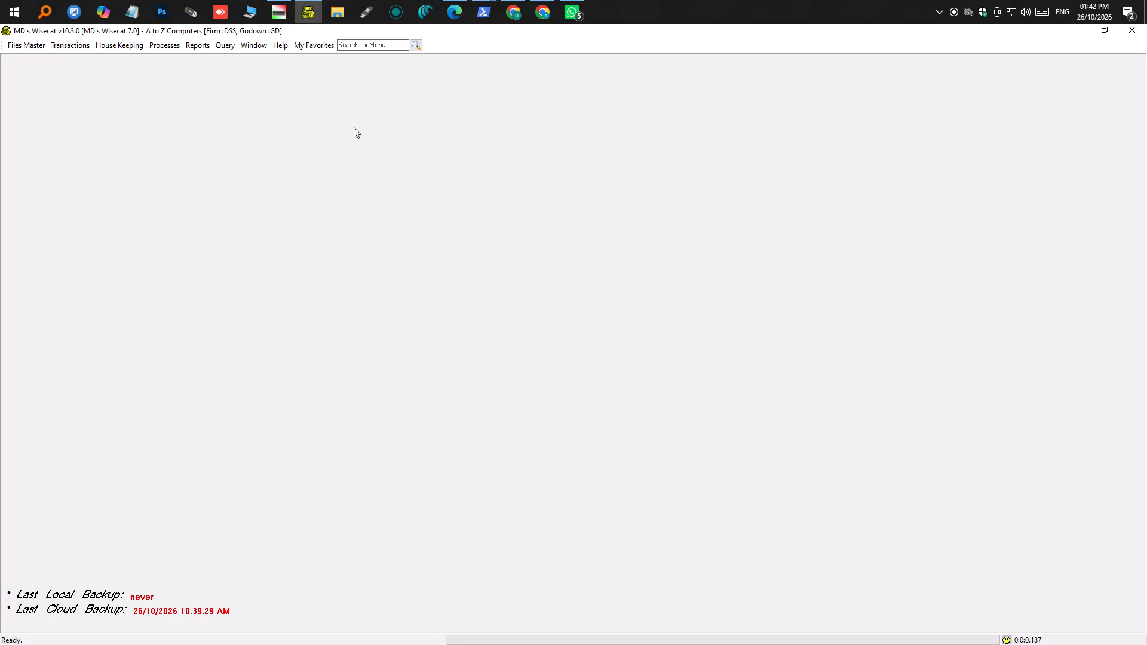
click(62, 45)
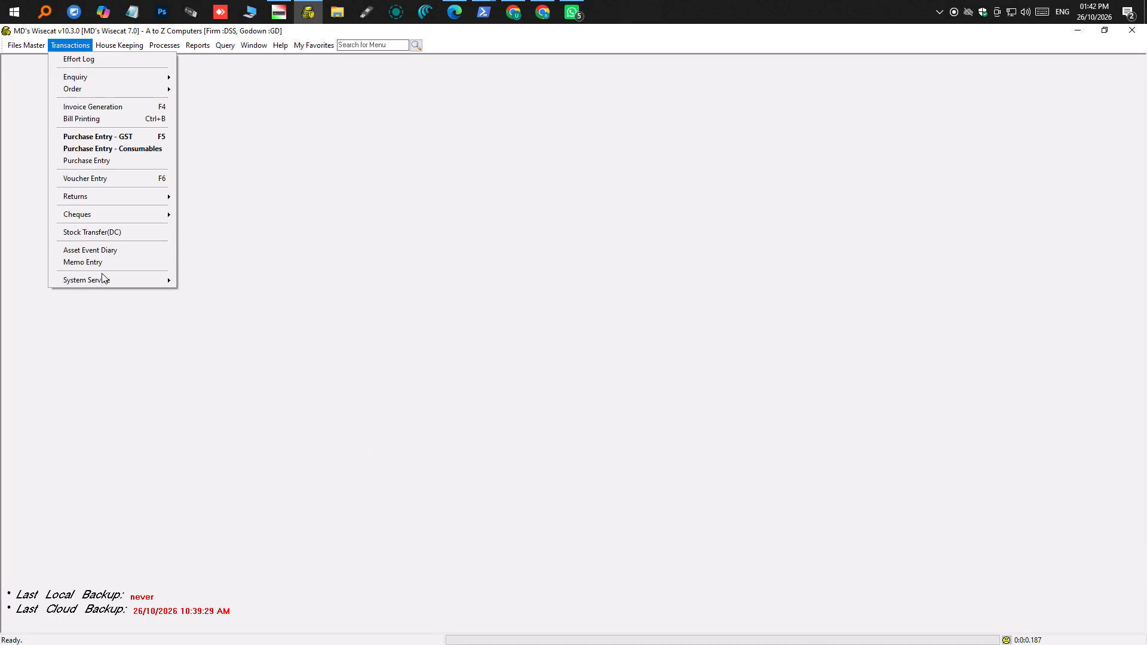
click(103, 278)
click(202, 287)
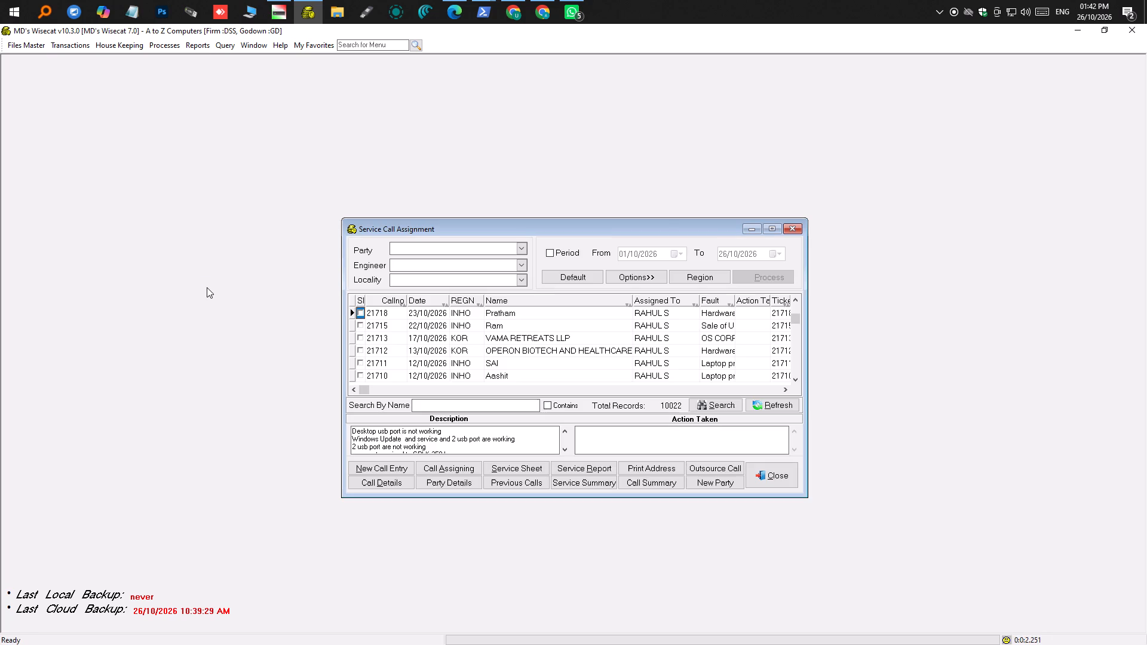
click(496, 313)
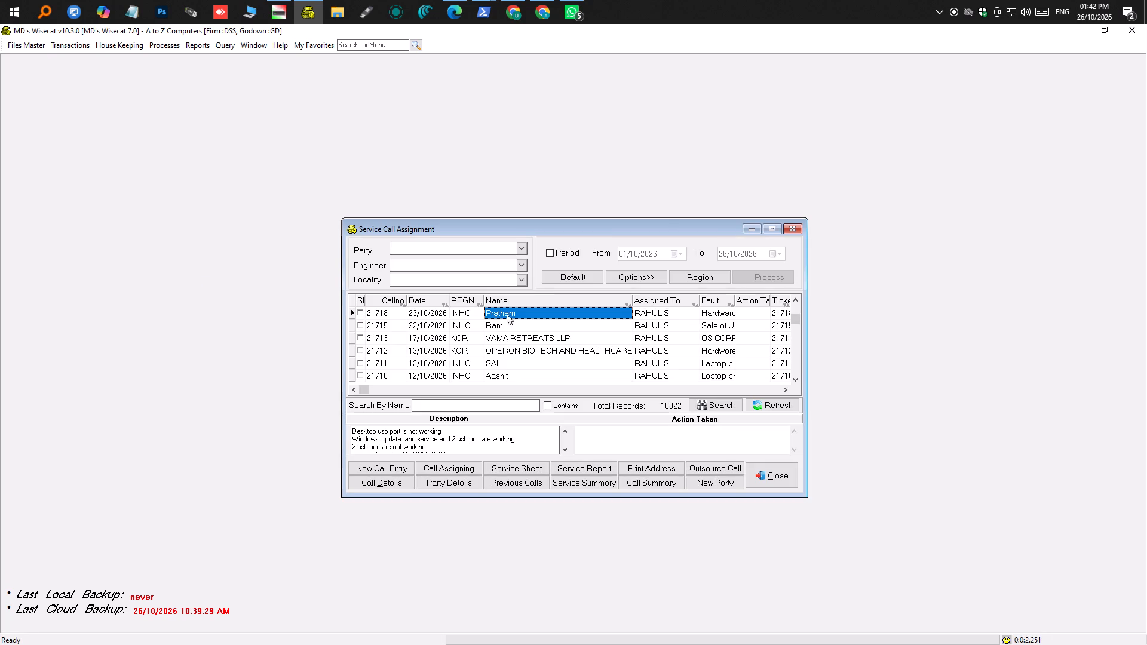
scroll(447, 447, down, 2)
scroll(447, 446, up, 4)
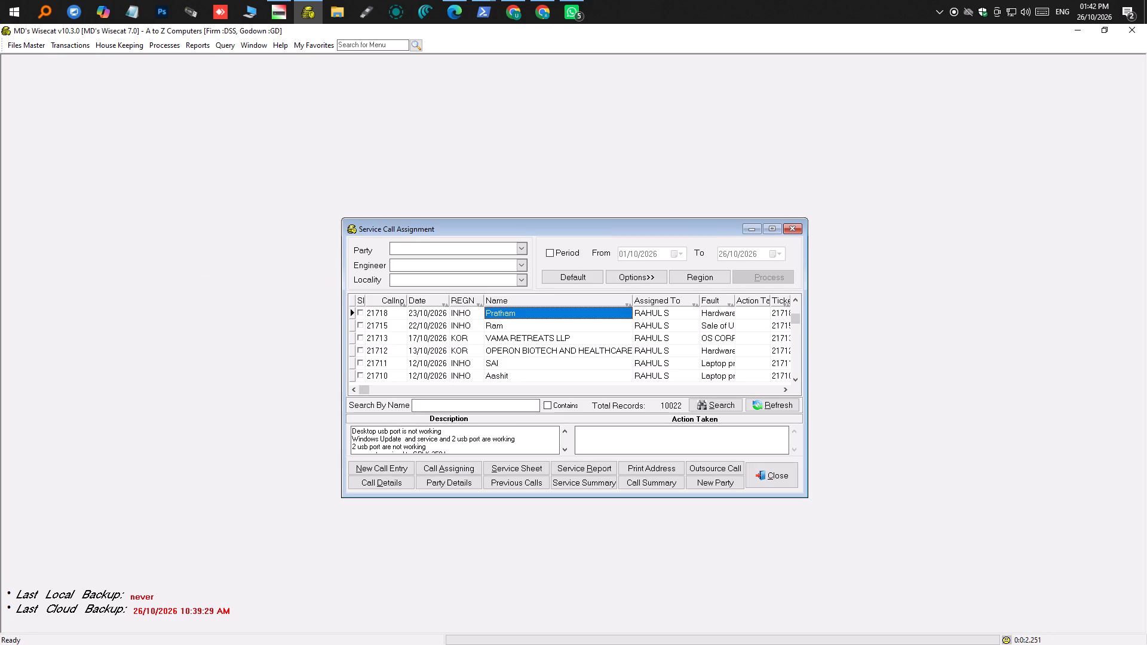
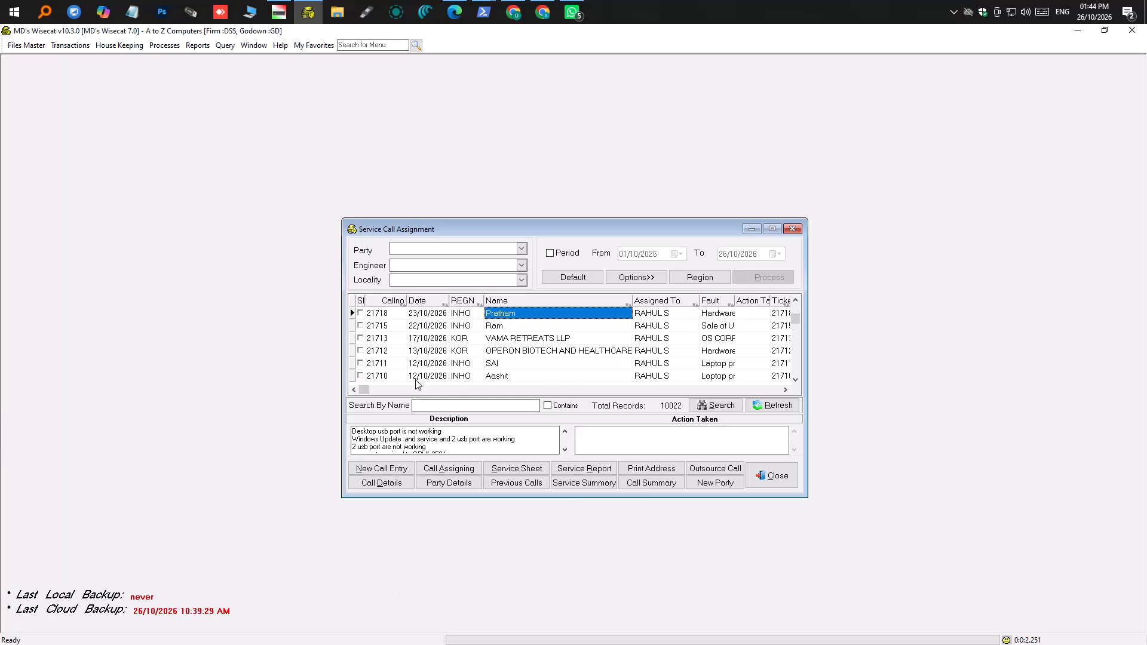
Search the service calls by name for "RIGH" and review the description of RIGHT PROMPT TECHNOLOGIES' 02/12/2024 call.
click(445, 409)
text(ri)
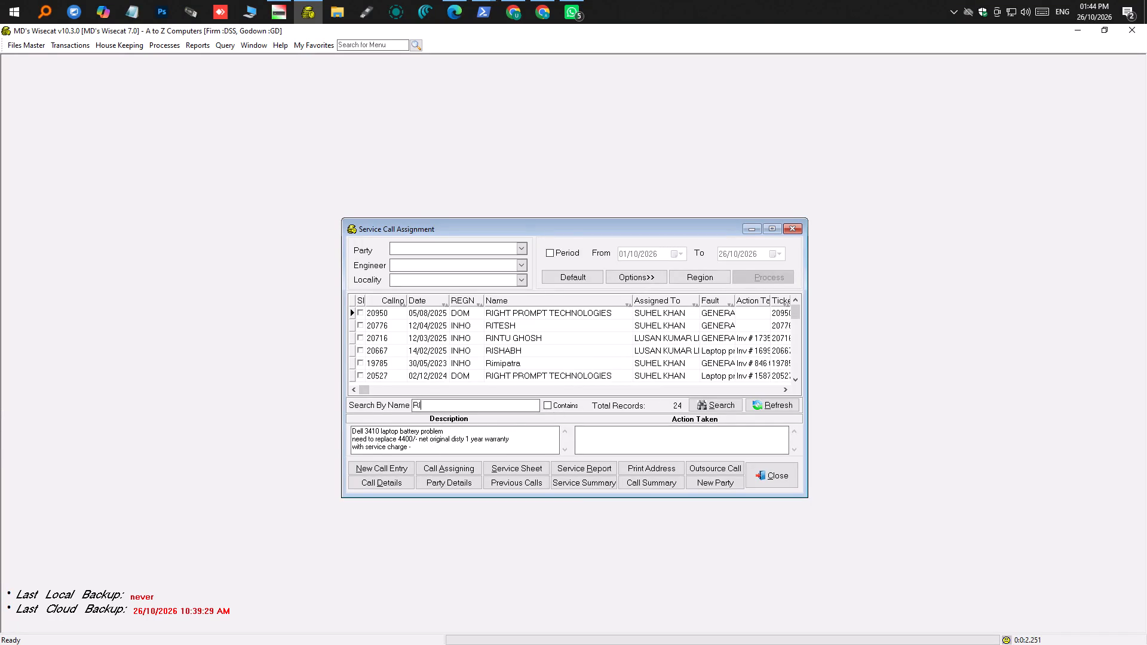
text(ghy)
key(BackSpace)
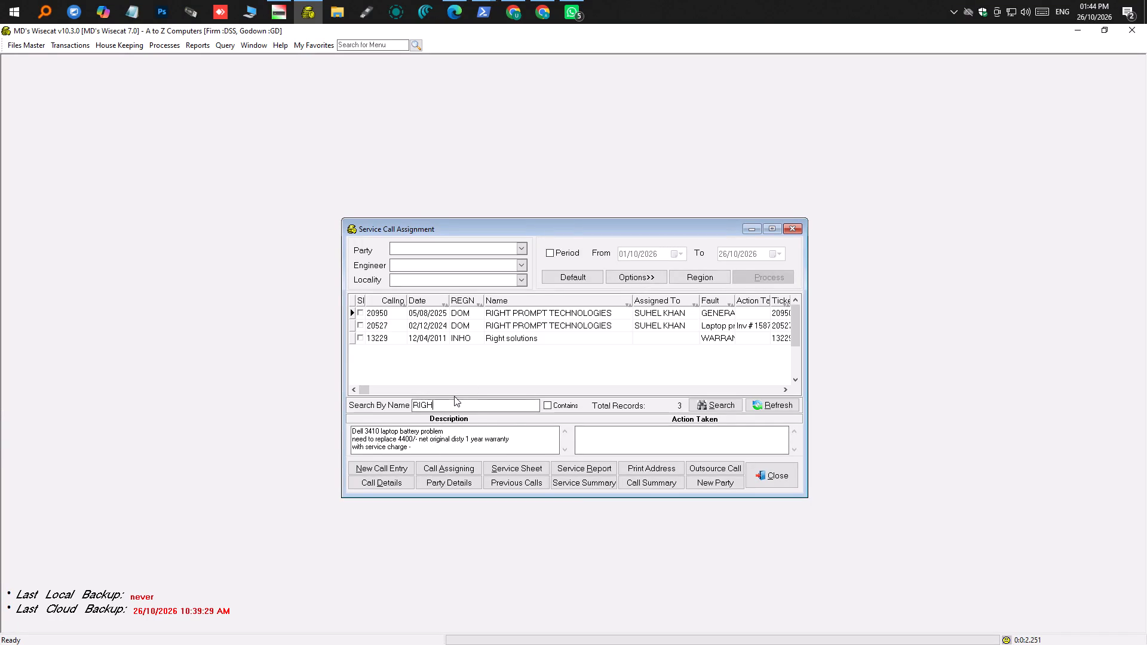
click(526, 326)
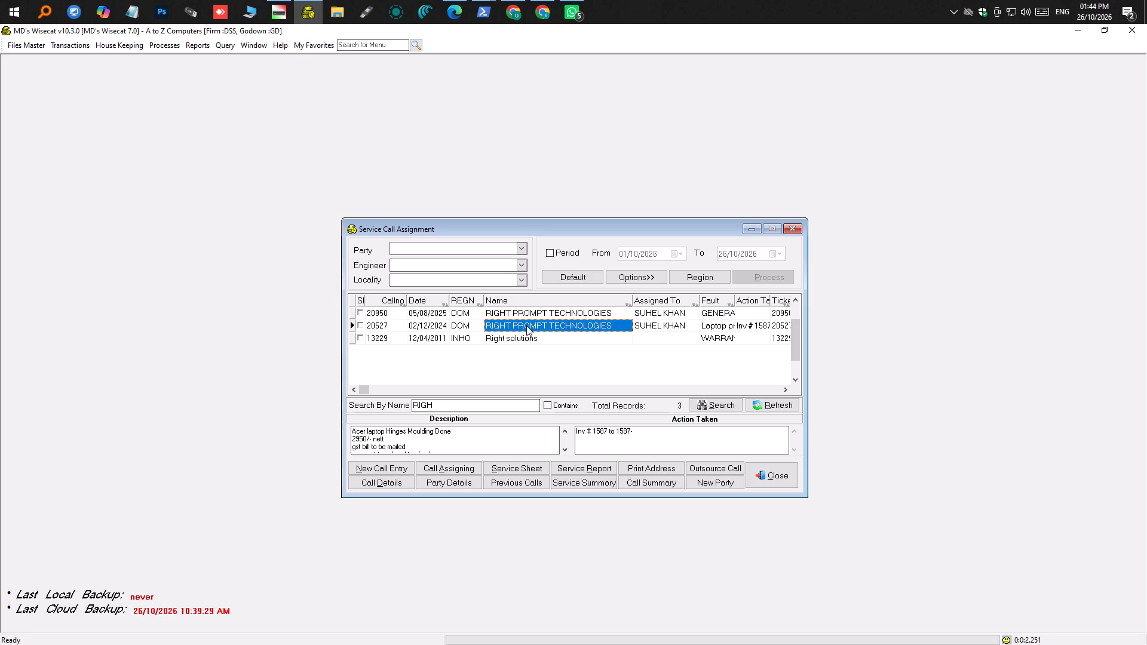
scroll(435, 435, down, 2)
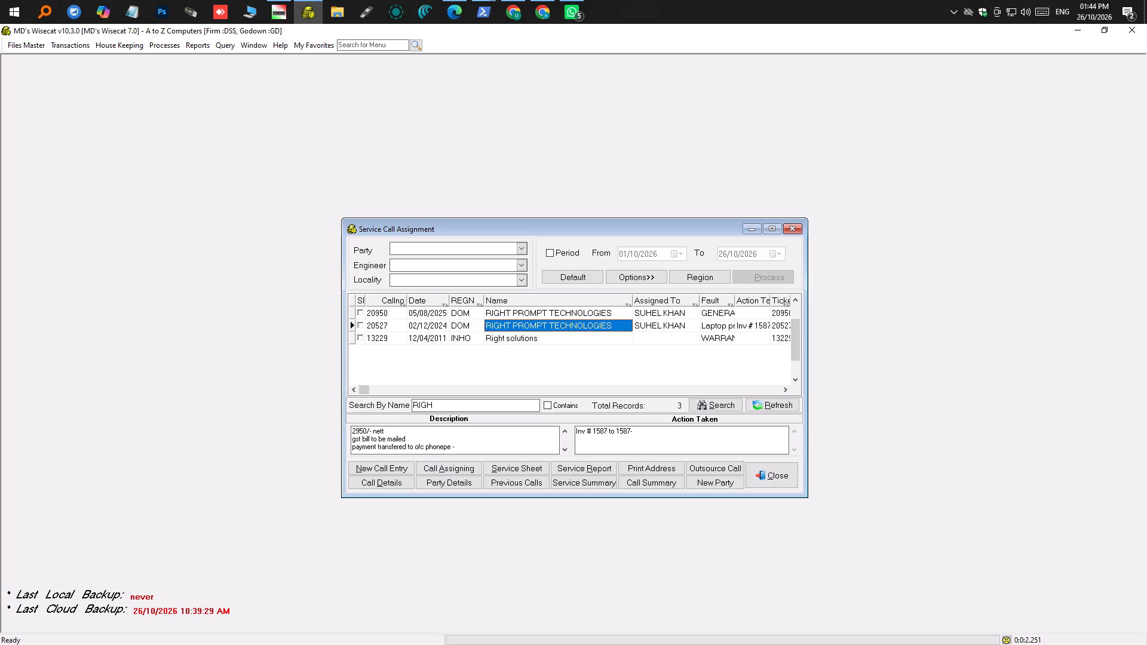
scroll(436, 435, down, 1)
scroll(436, 433, up, 2)
Select the whole "RIGH" name search text for replacement.
drag(459, 404, 434, 404)
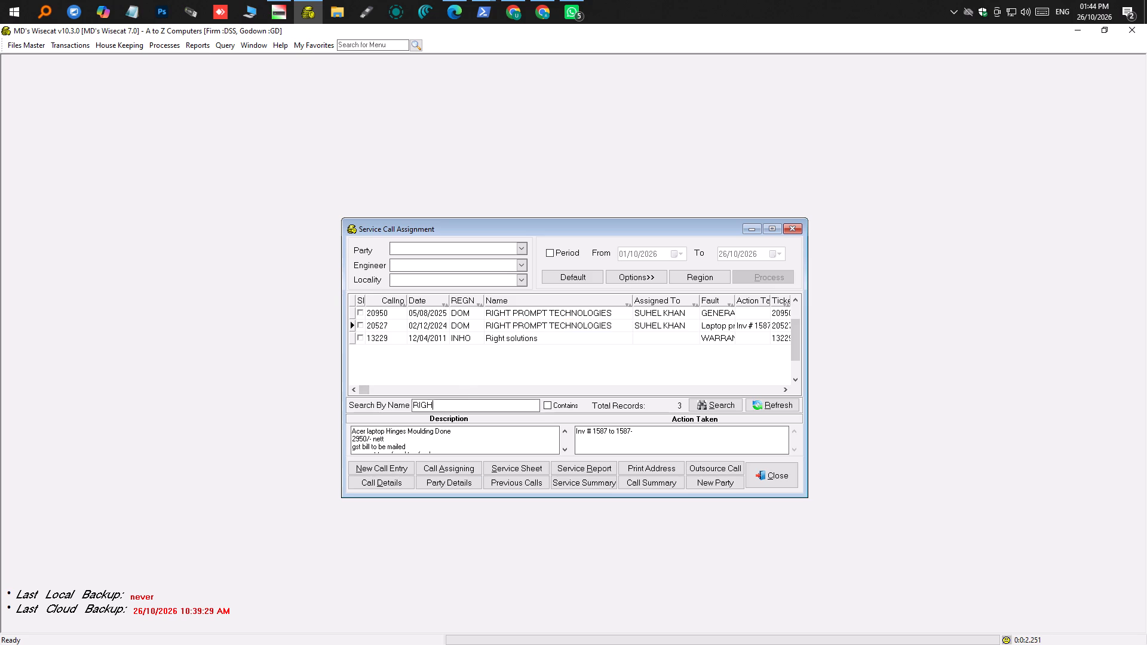
drag(434, 404, 381, 411)
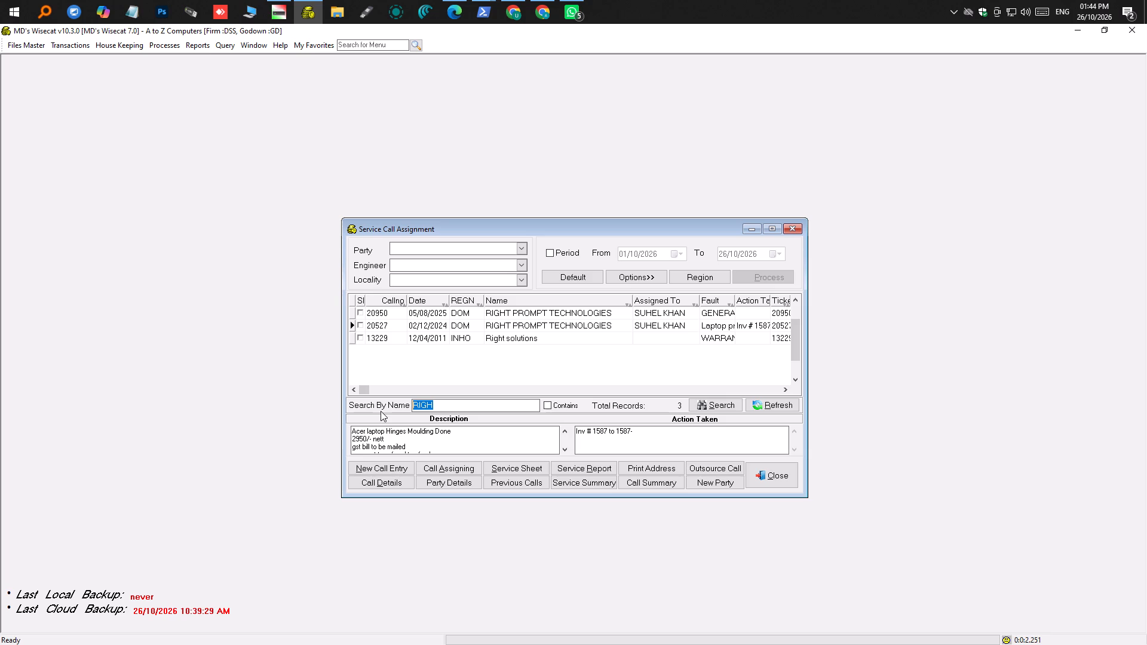
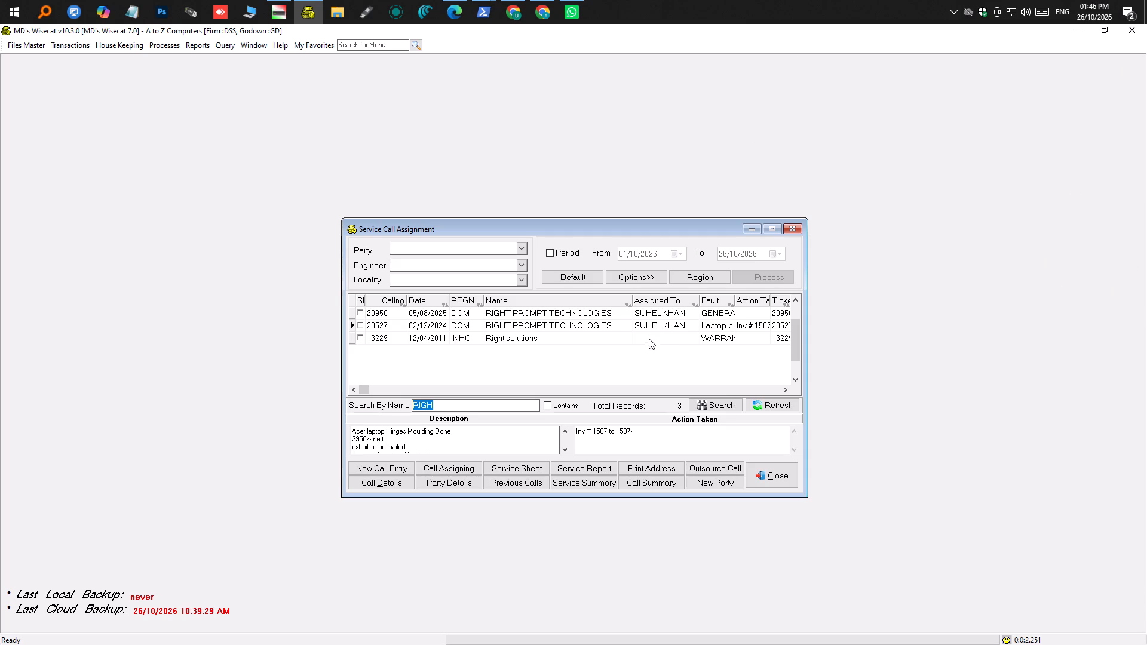
Search the service calls by name for "VARELI" and open the call details of VARELI TECNAC PVT LTD's 25/10/2026 call.
key(v)
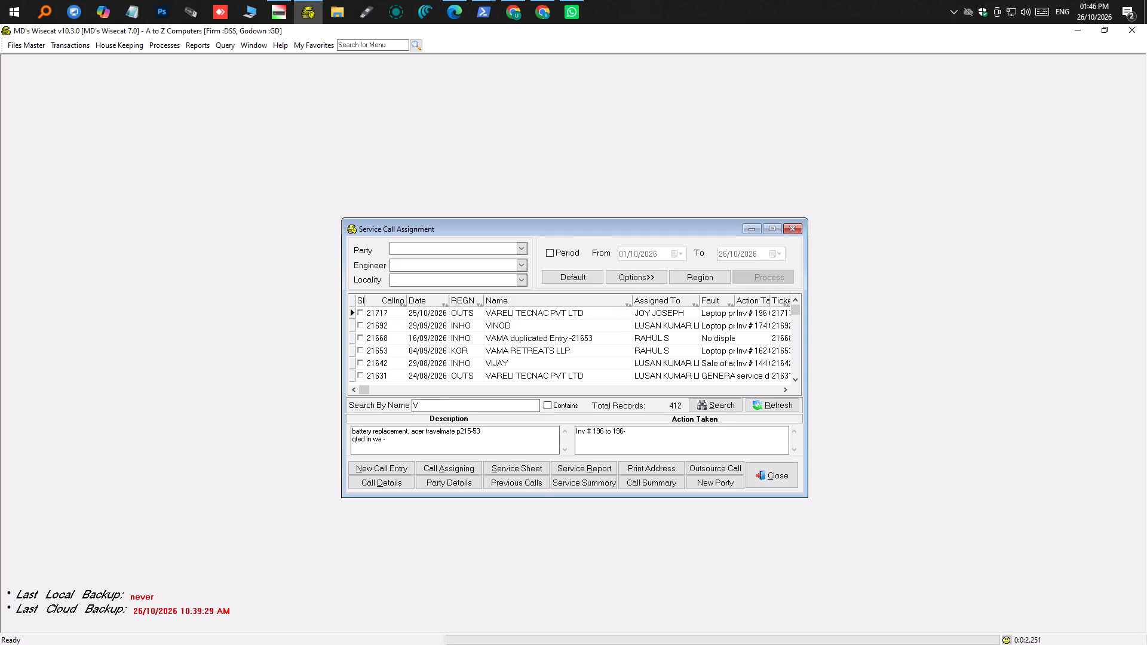
text(ar)
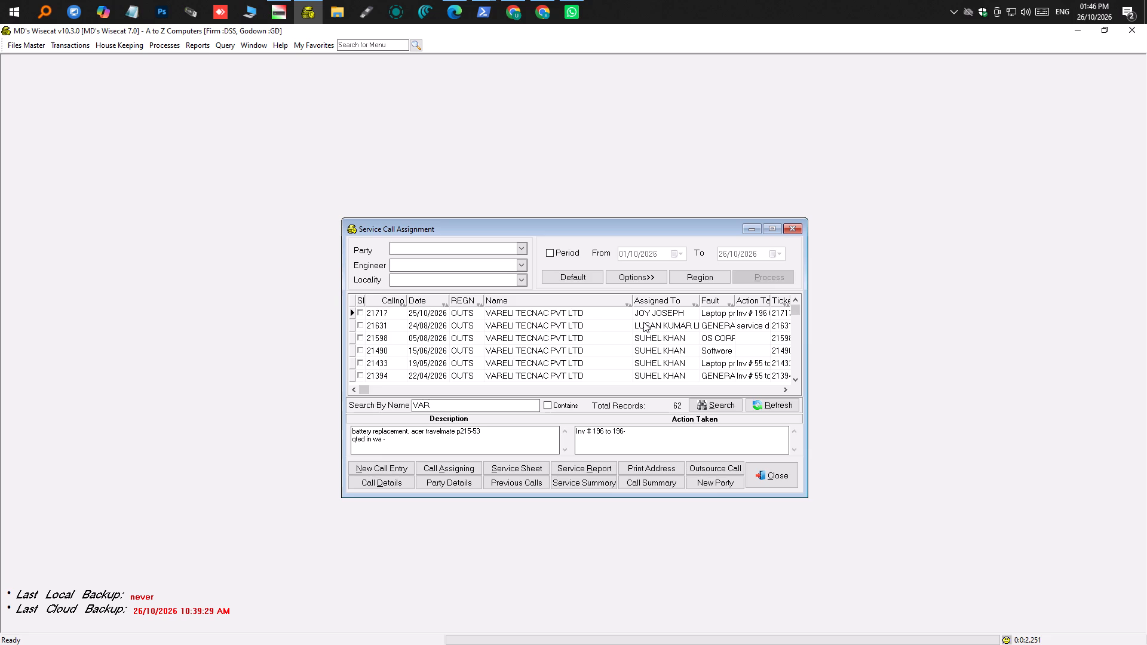
text(eli)
click(533, 309)
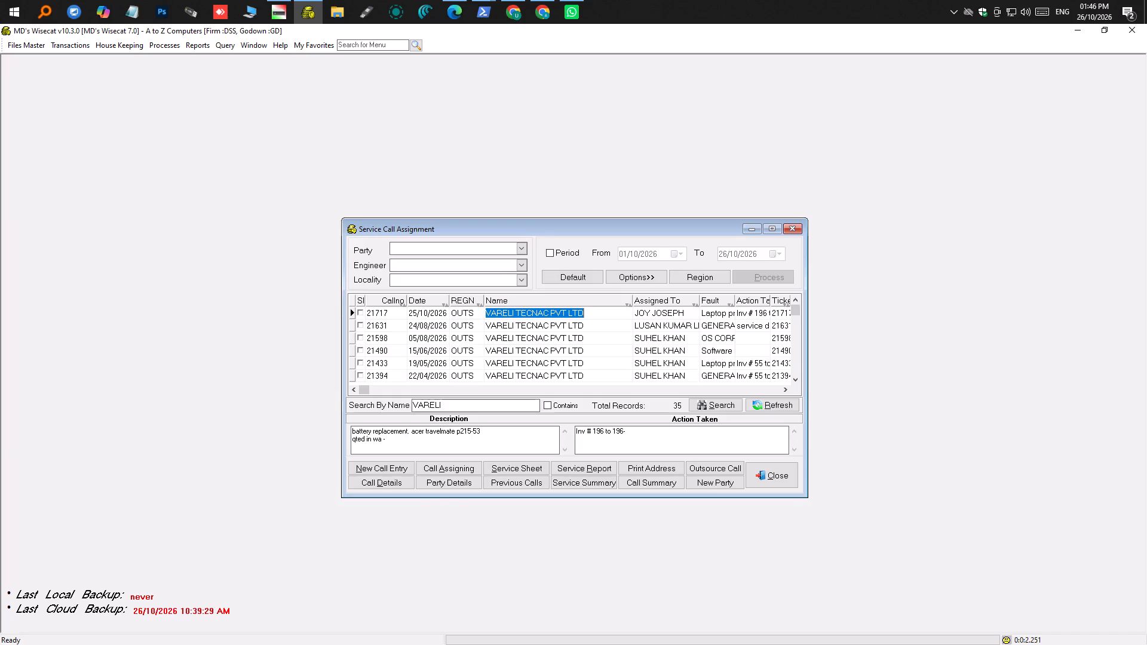
click(375, 479)
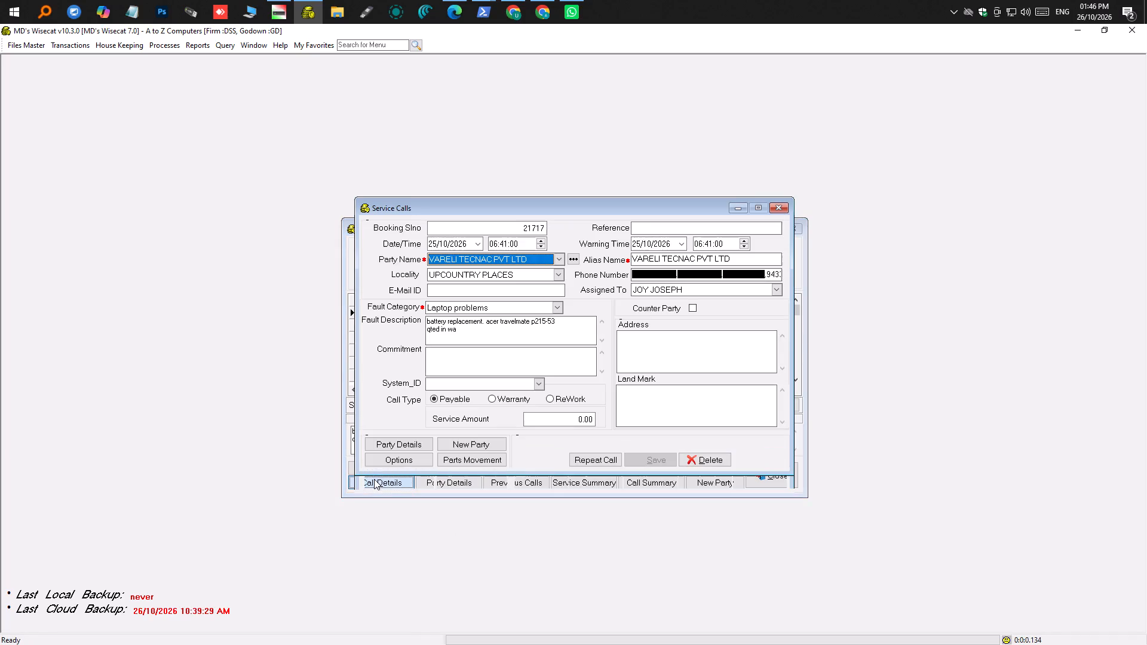
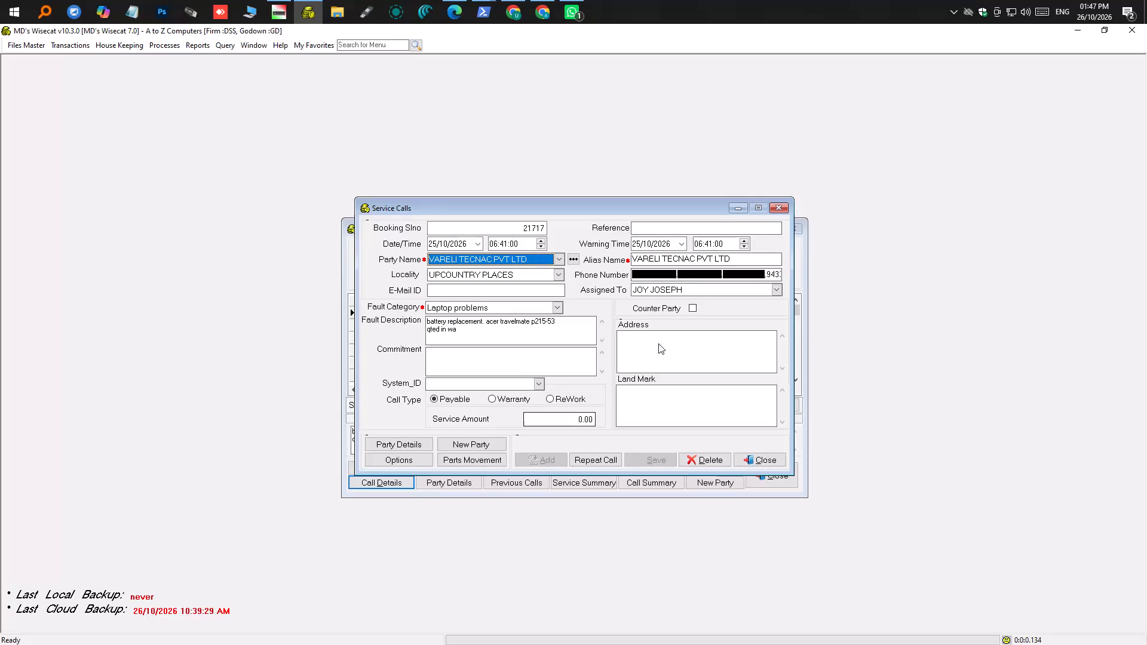
Examine the fault description in VARELI TECNAC PVT LTD's call details and return to its 25/10/2026 entry in the call list.
click(505, 337)
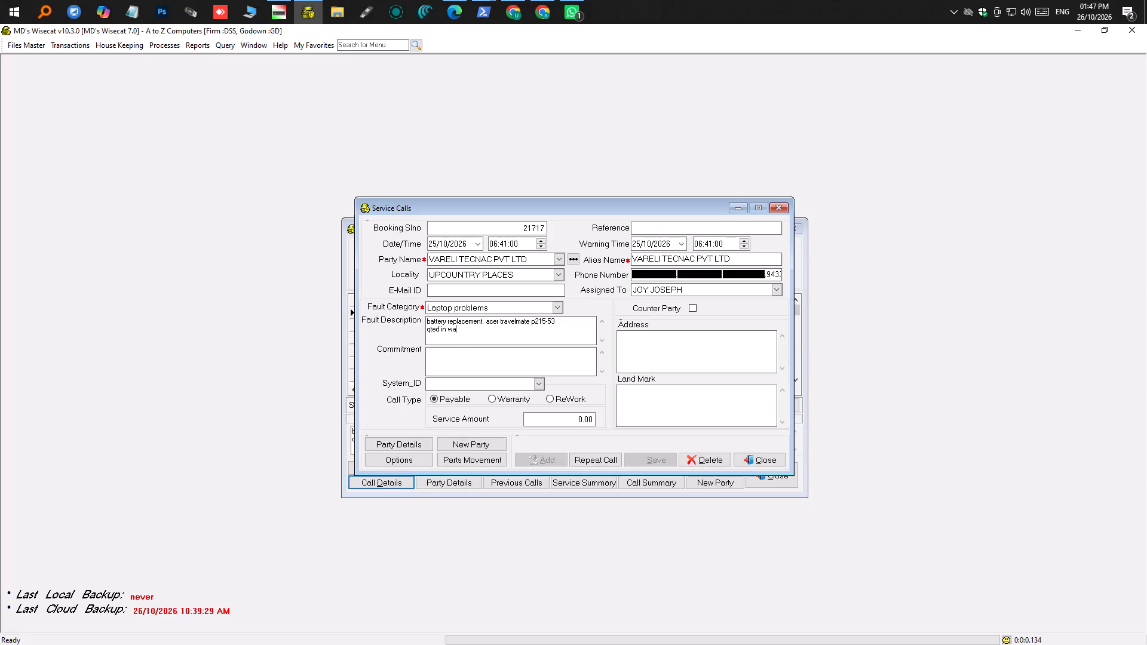
click(511, 342)
click(750, 460)
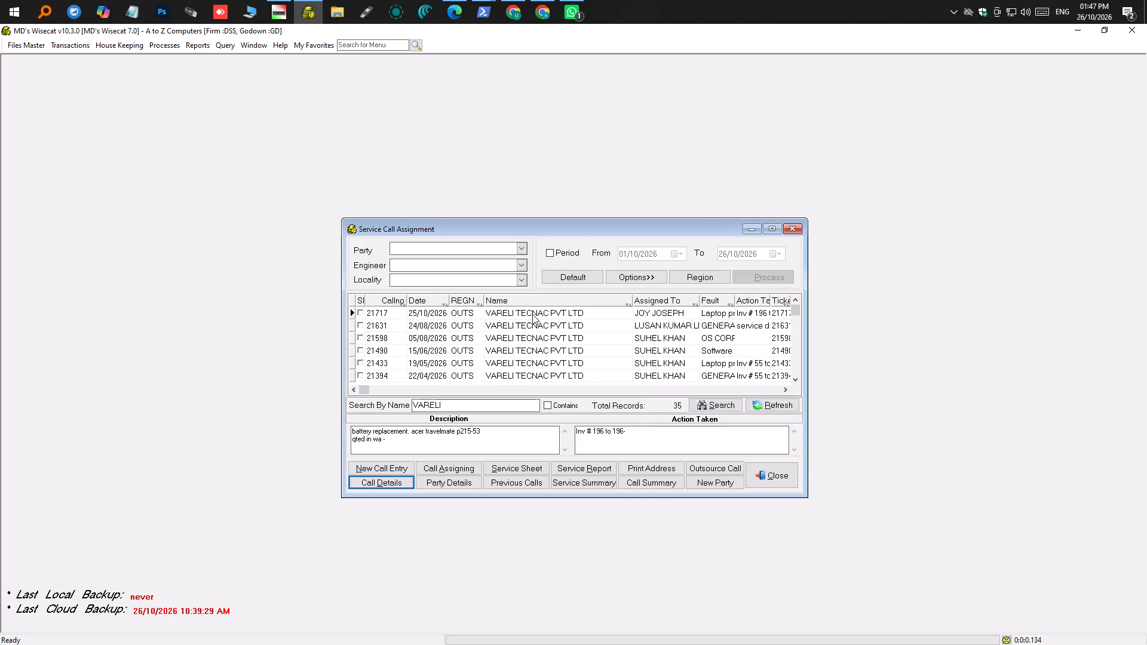
click(534, 314)
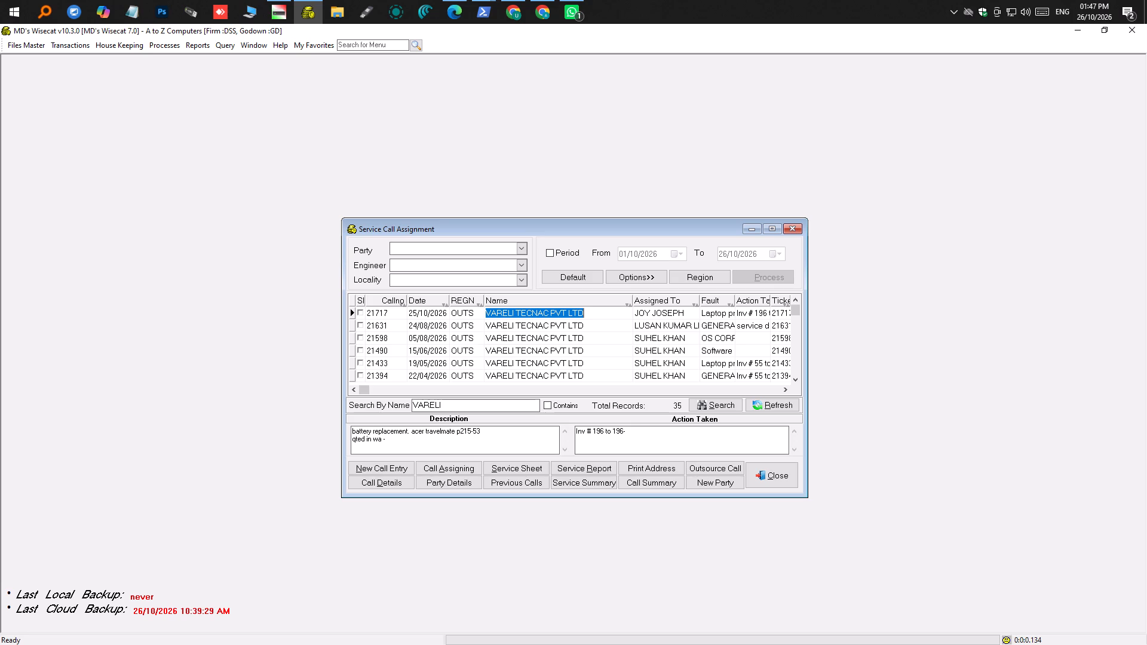
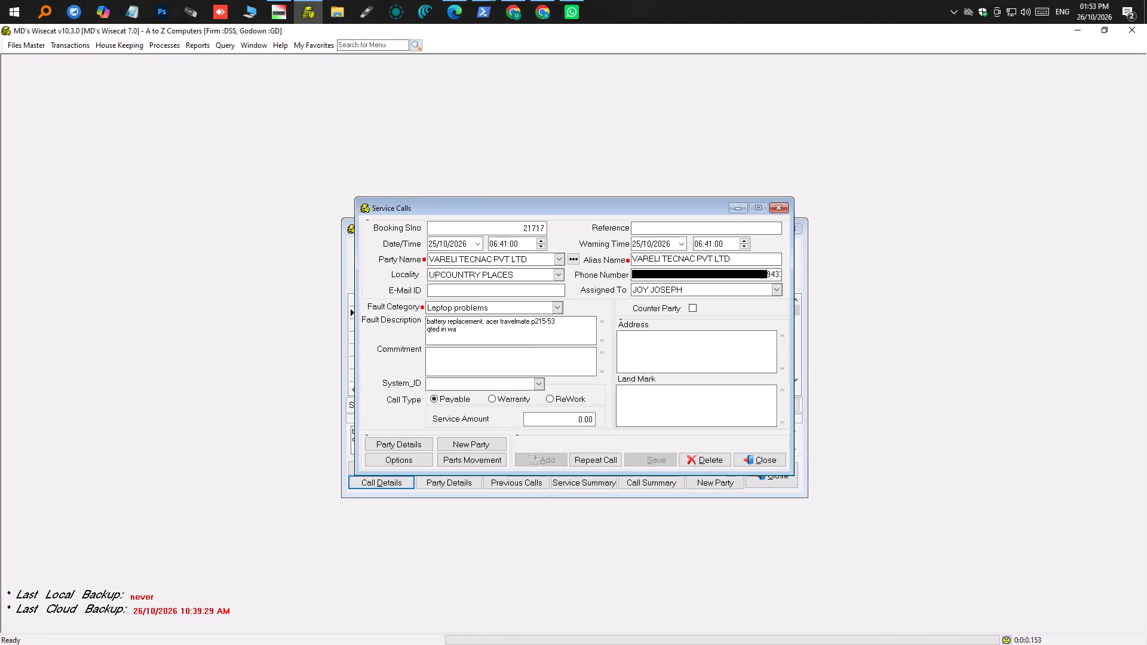
Start a new line below "qted in wa" in the fault description of VARELI TECNAC PVT LTD's service call.
key(shift+Return)
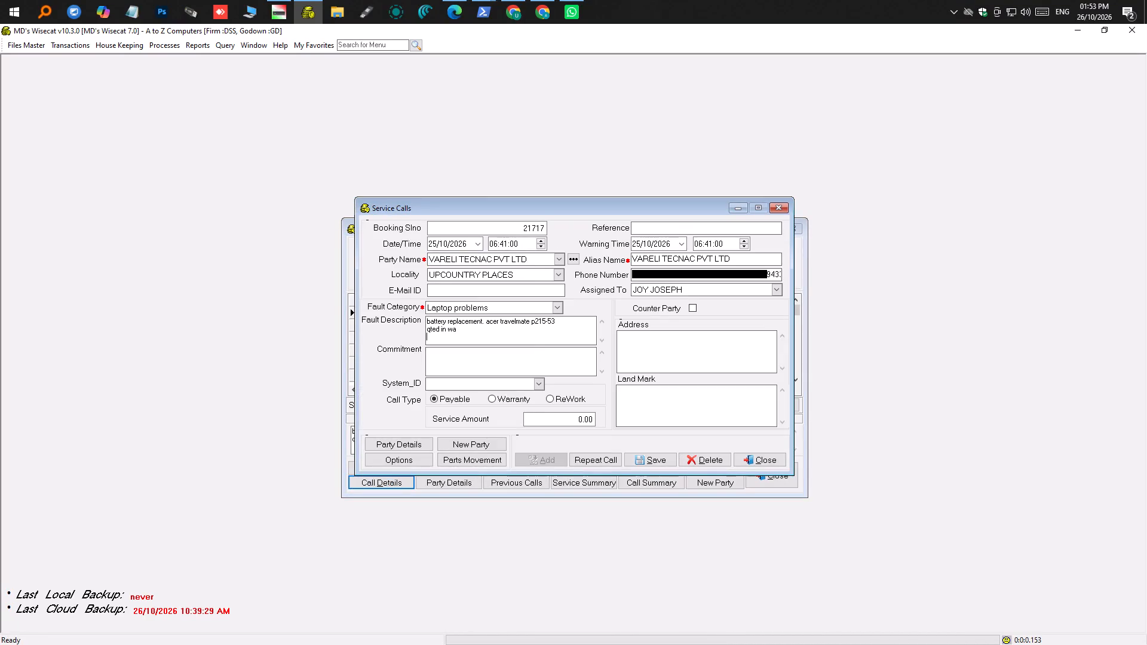
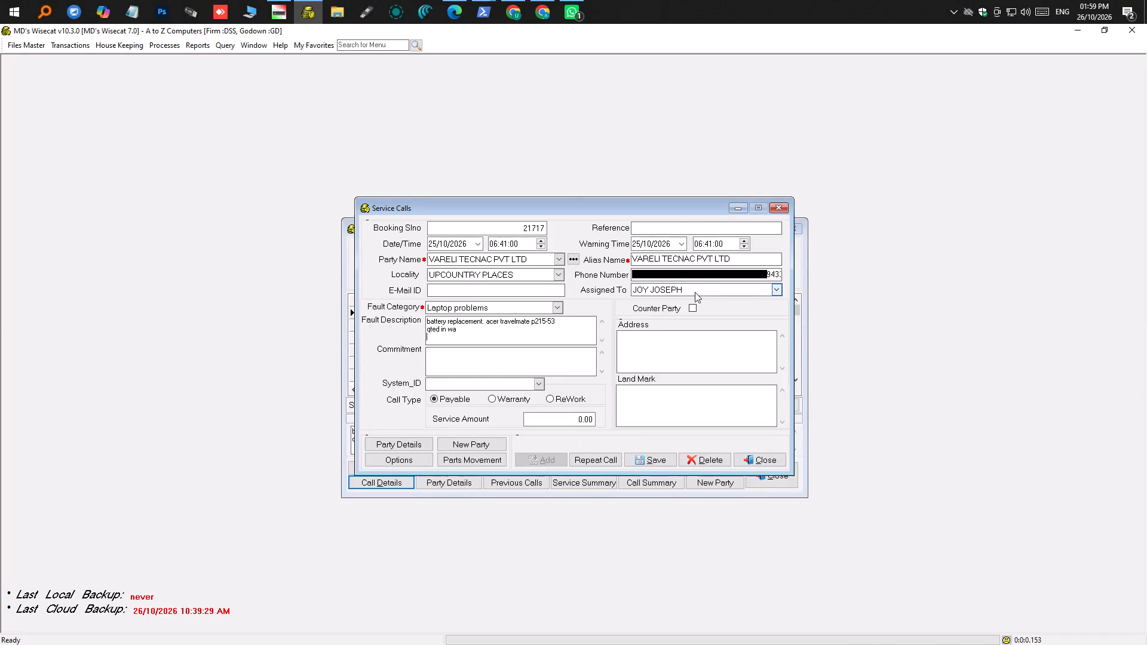
Close the details of VARELI TECNAC PVT LTD's service call 21717 without saving the pending changes.
click(736, 275)
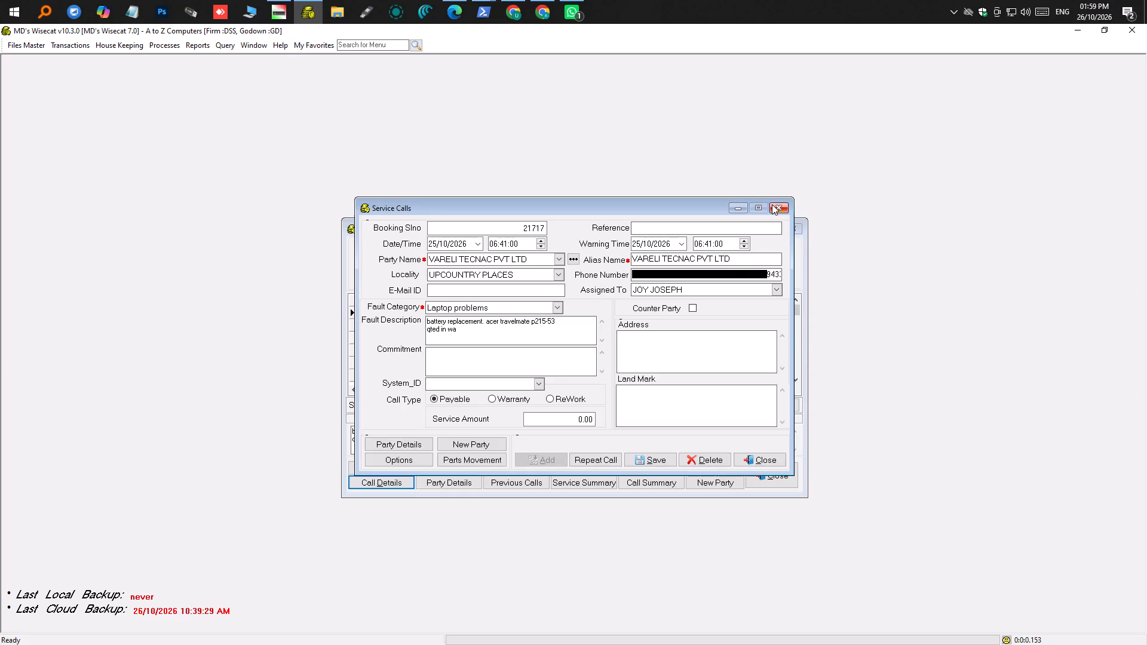
click(772, 204)
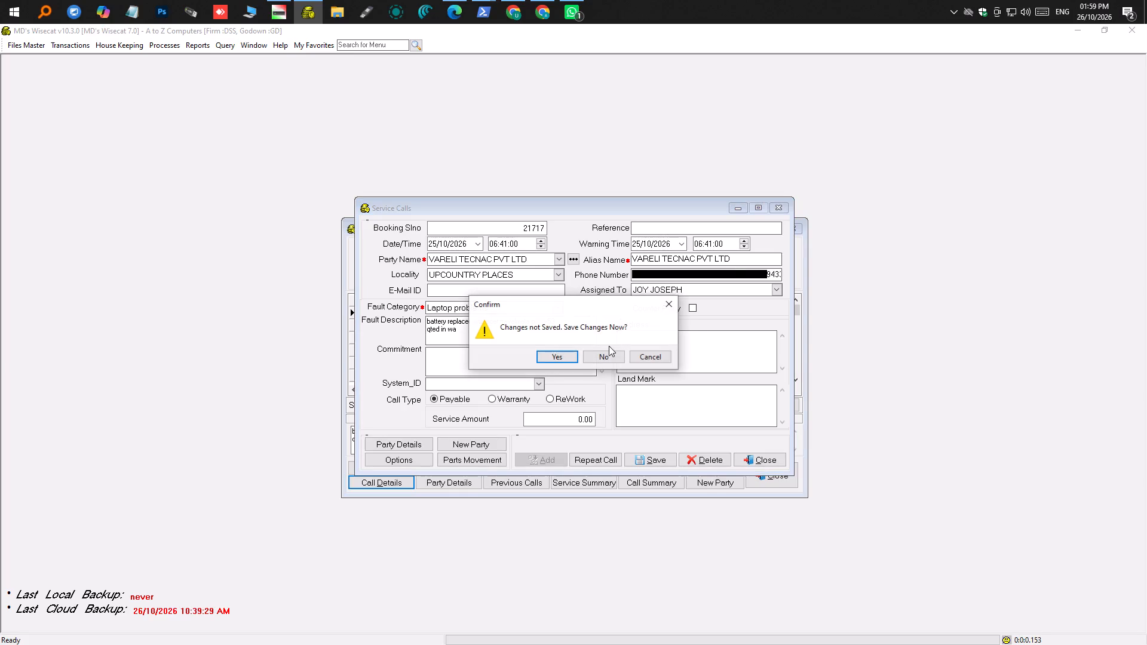
click(609, 346)
click(602, 365)
click(602, 352)
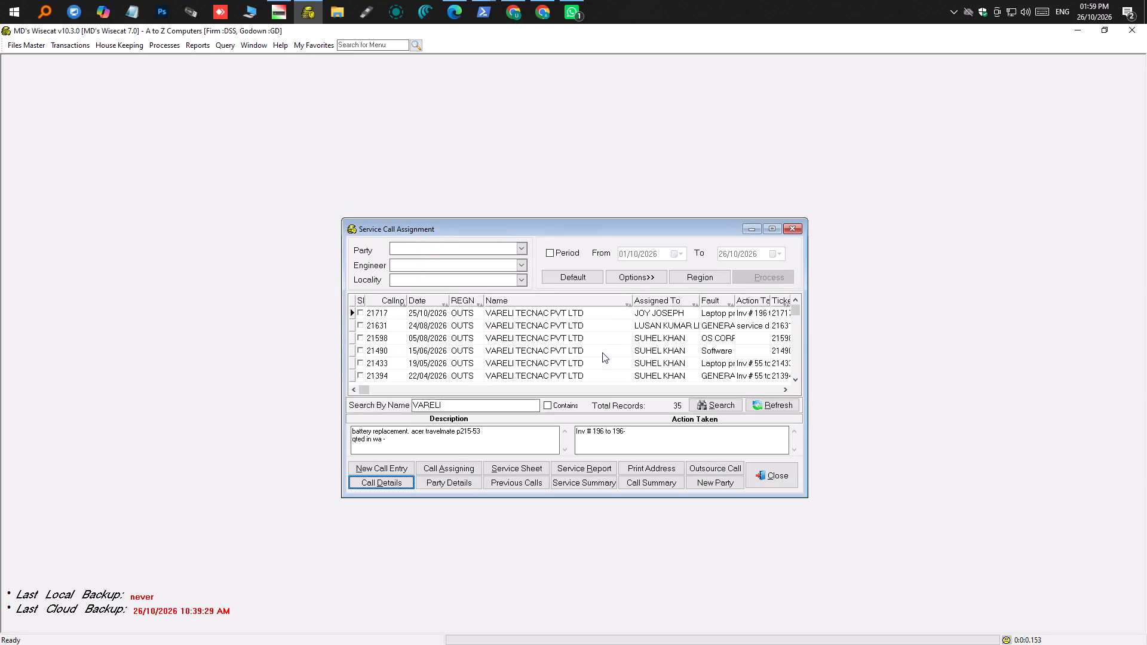
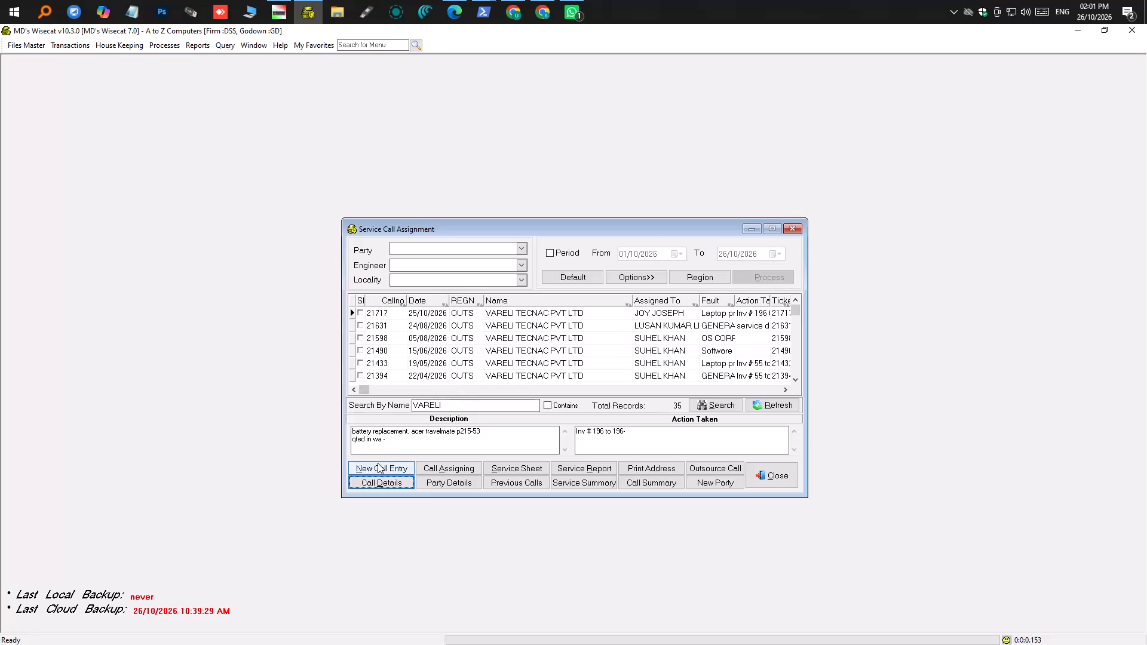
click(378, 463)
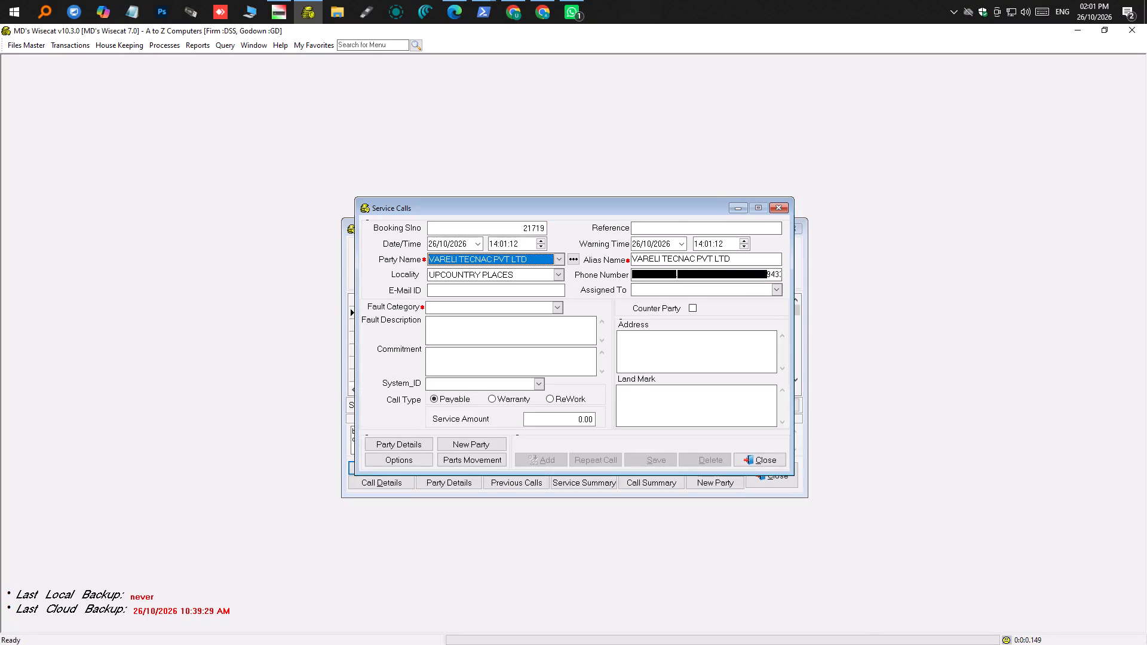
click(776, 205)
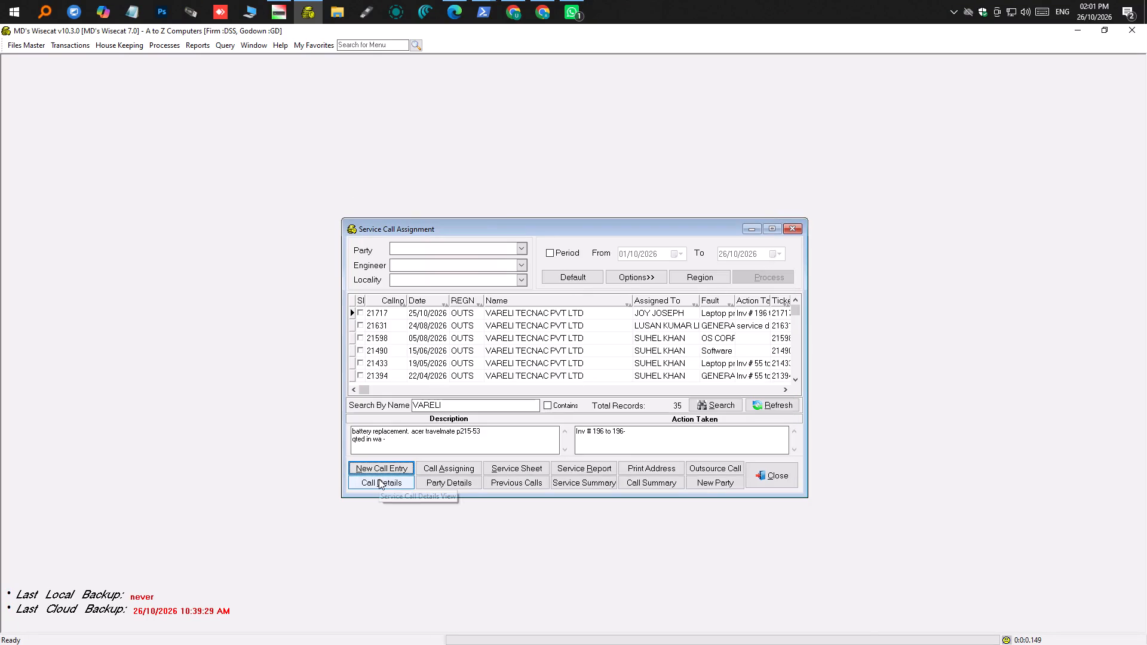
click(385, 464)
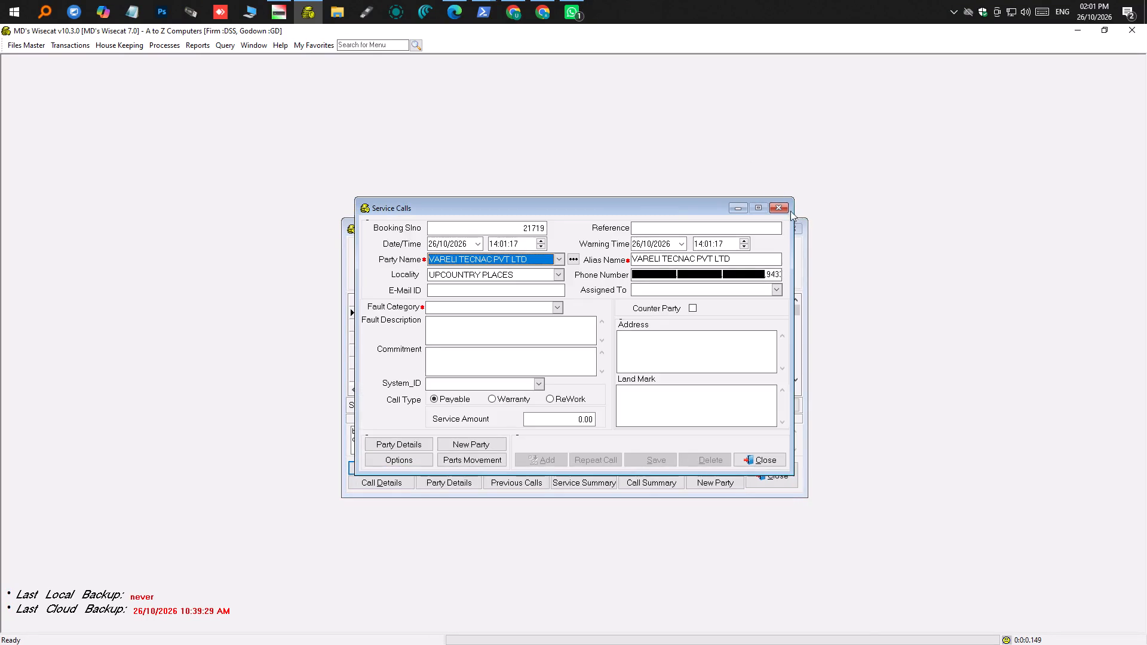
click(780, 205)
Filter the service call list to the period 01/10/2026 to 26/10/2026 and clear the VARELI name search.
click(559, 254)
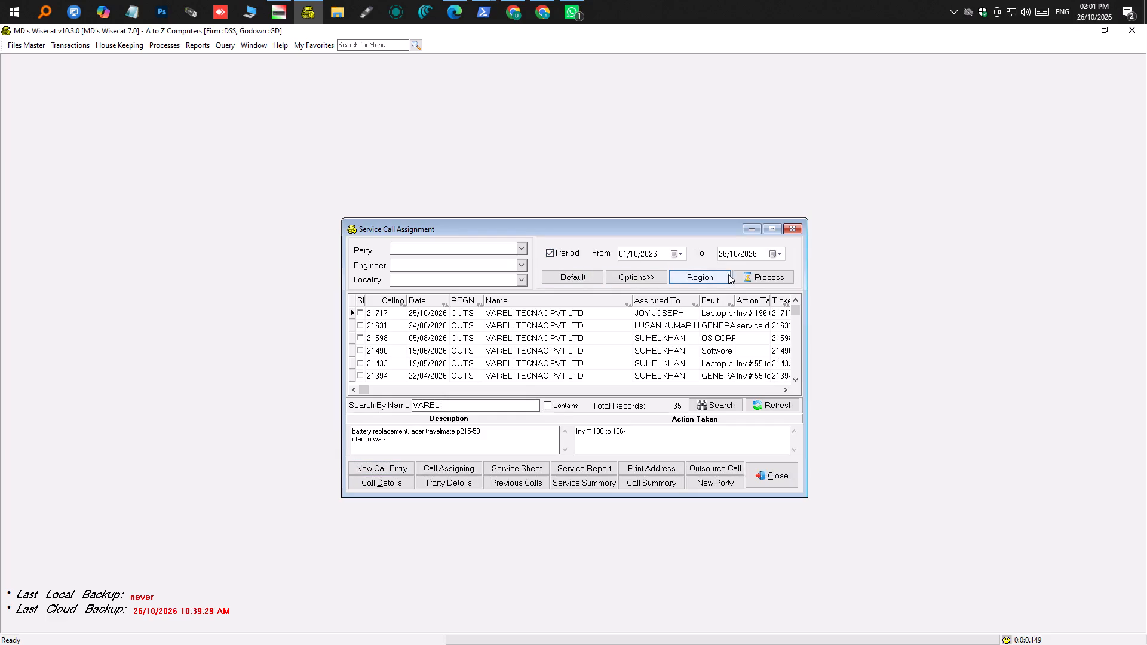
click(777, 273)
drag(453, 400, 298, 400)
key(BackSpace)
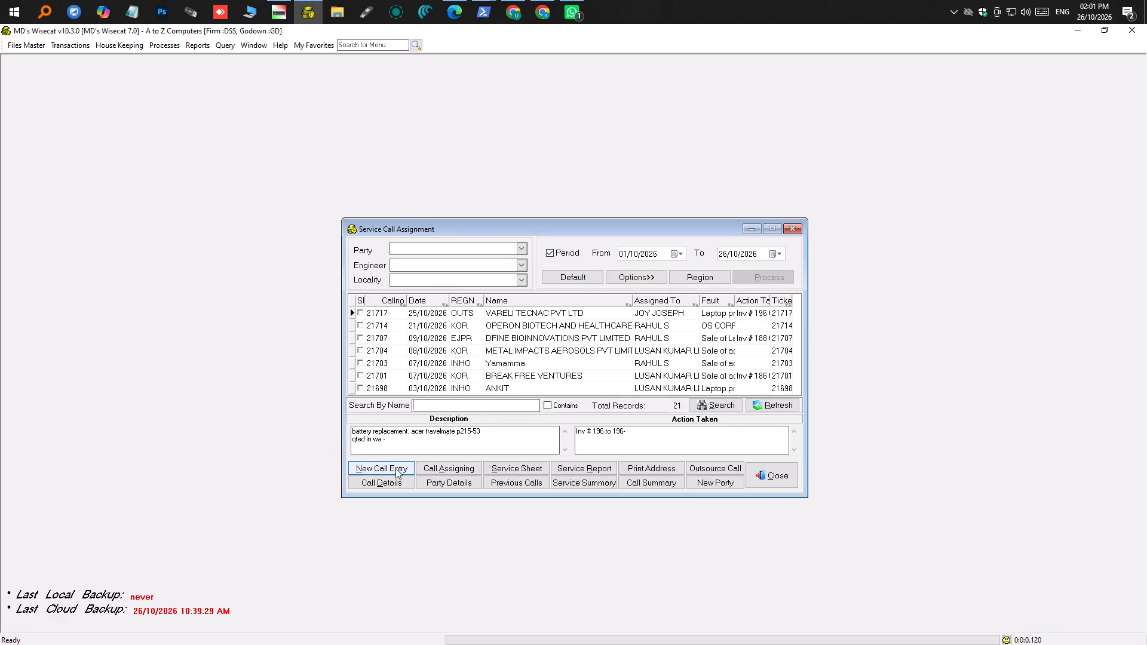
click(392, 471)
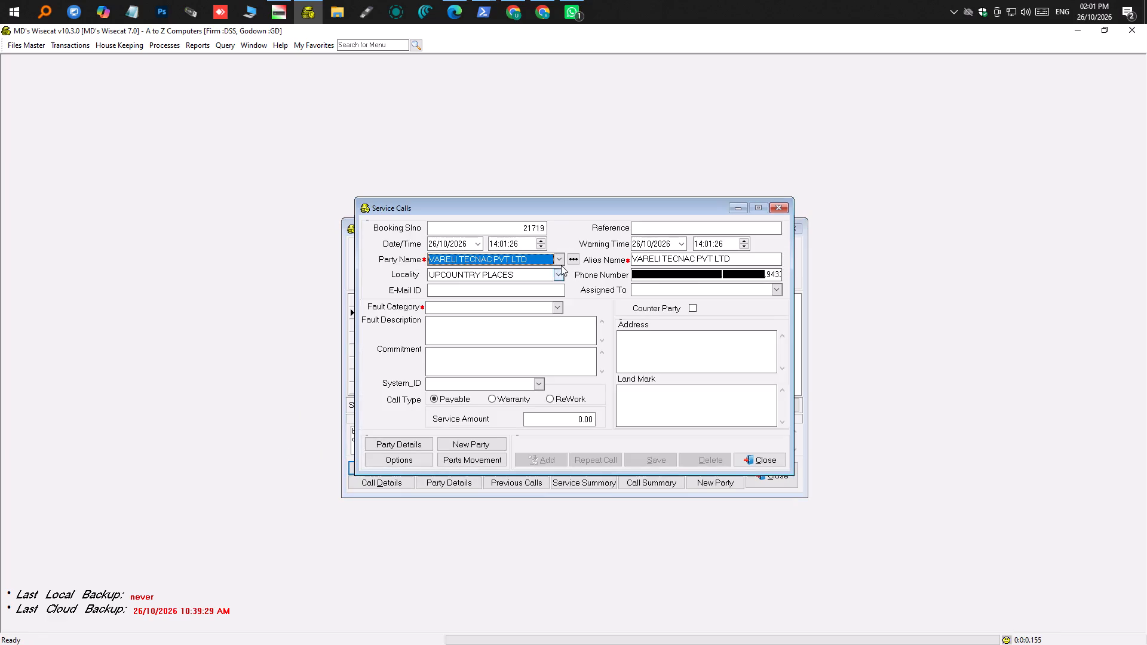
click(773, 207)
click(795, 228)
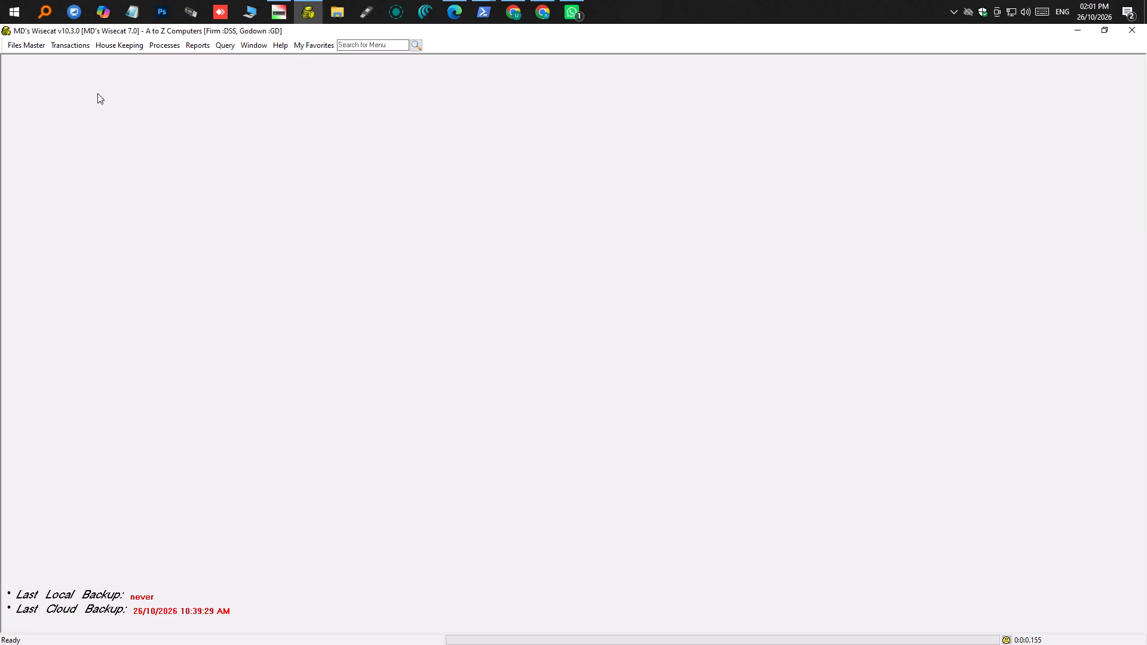
Reopen Service Call Assignments and start a new service call entry with COUNTER PARTY as the party name.
click(72, 51)
click(140, 284)
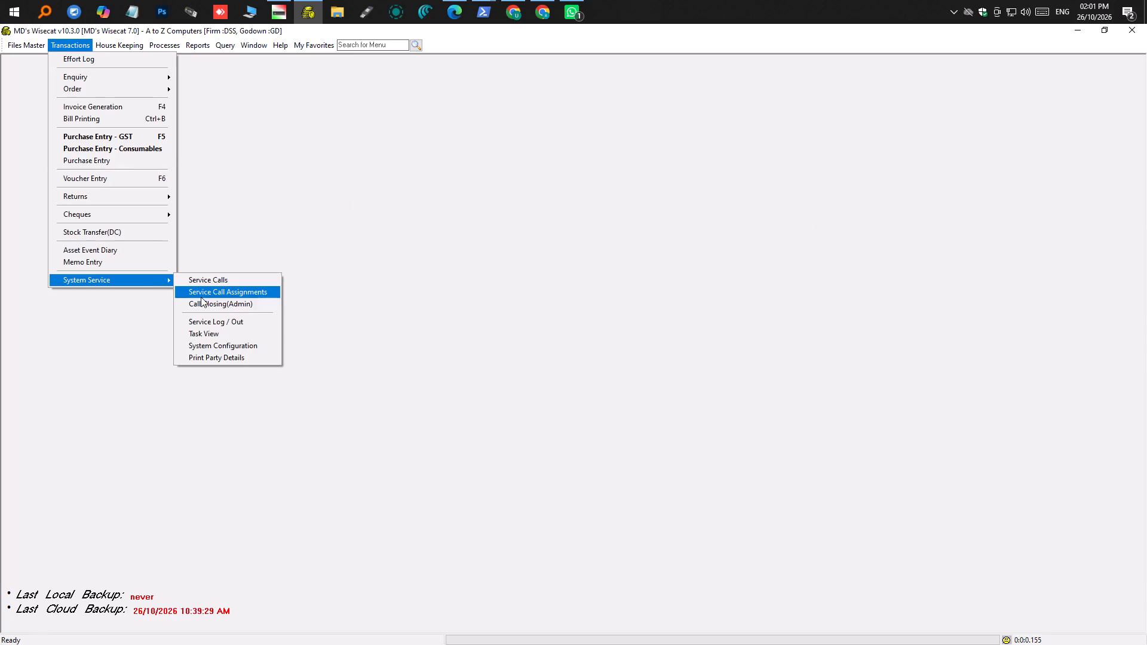
click(201, 289)
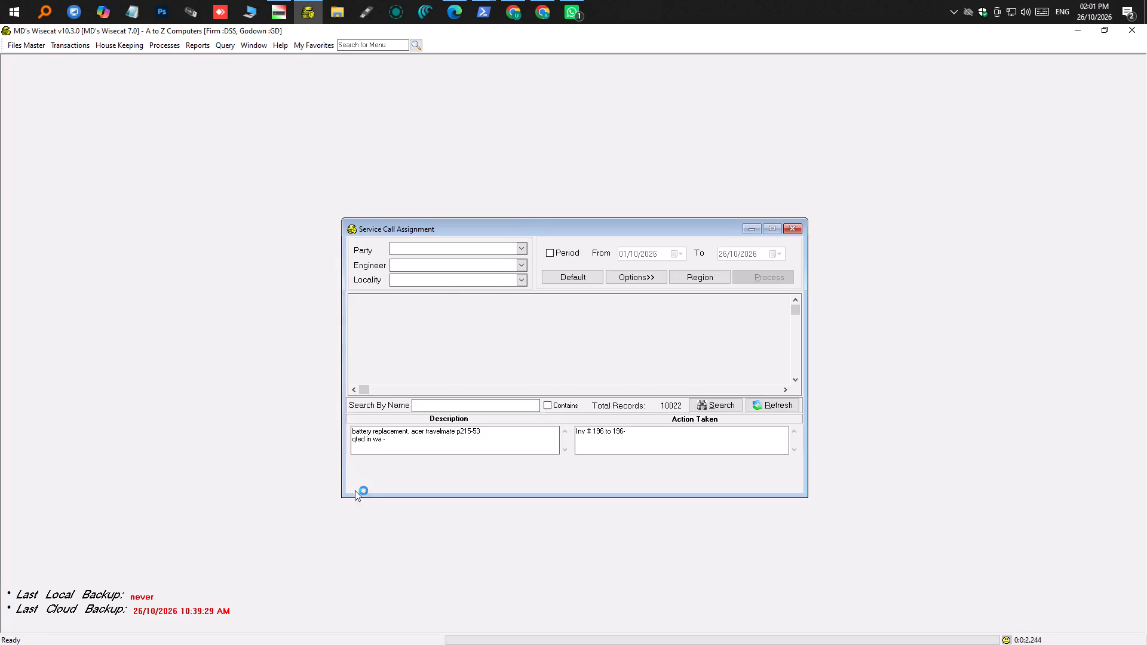
click(370, 474)
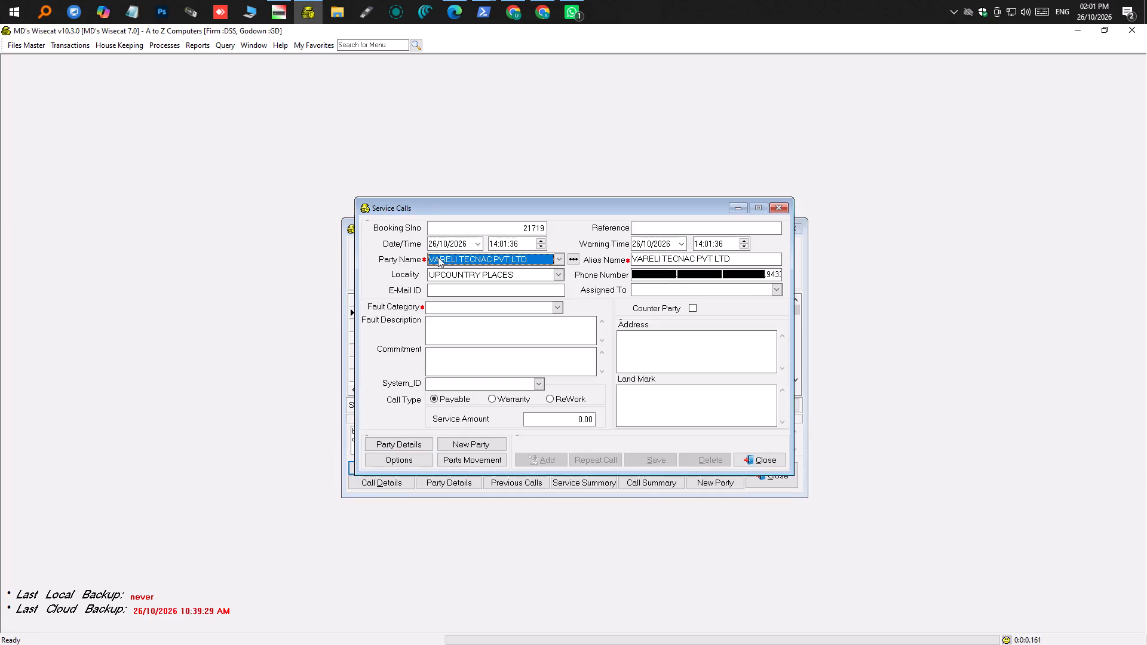
click(556, 263)
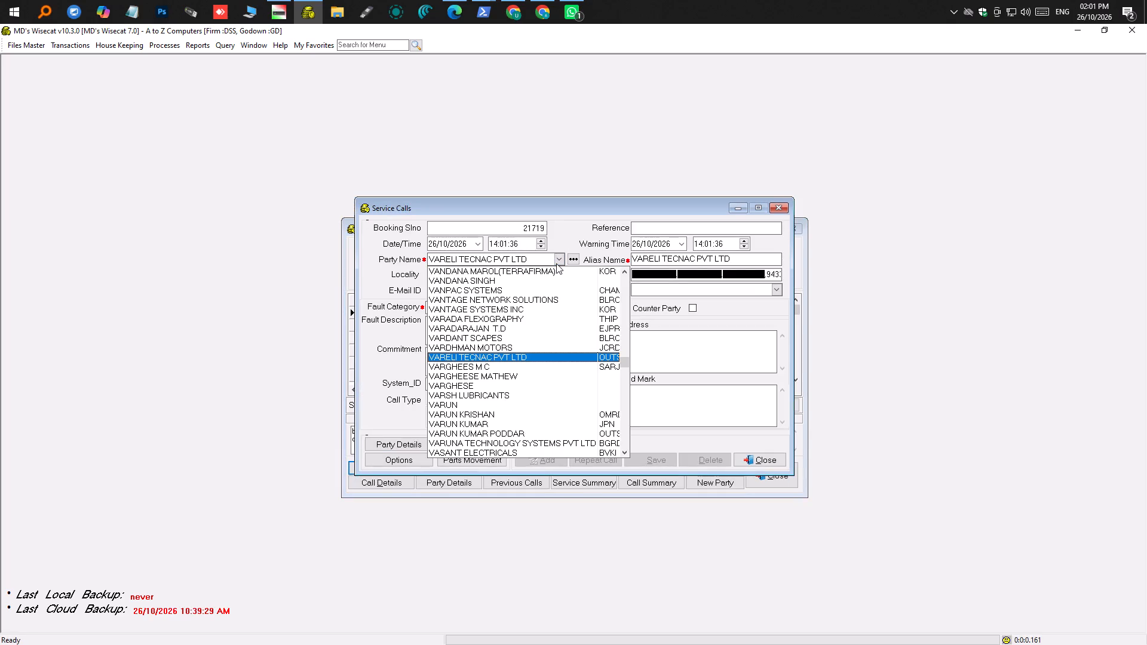
text(count)
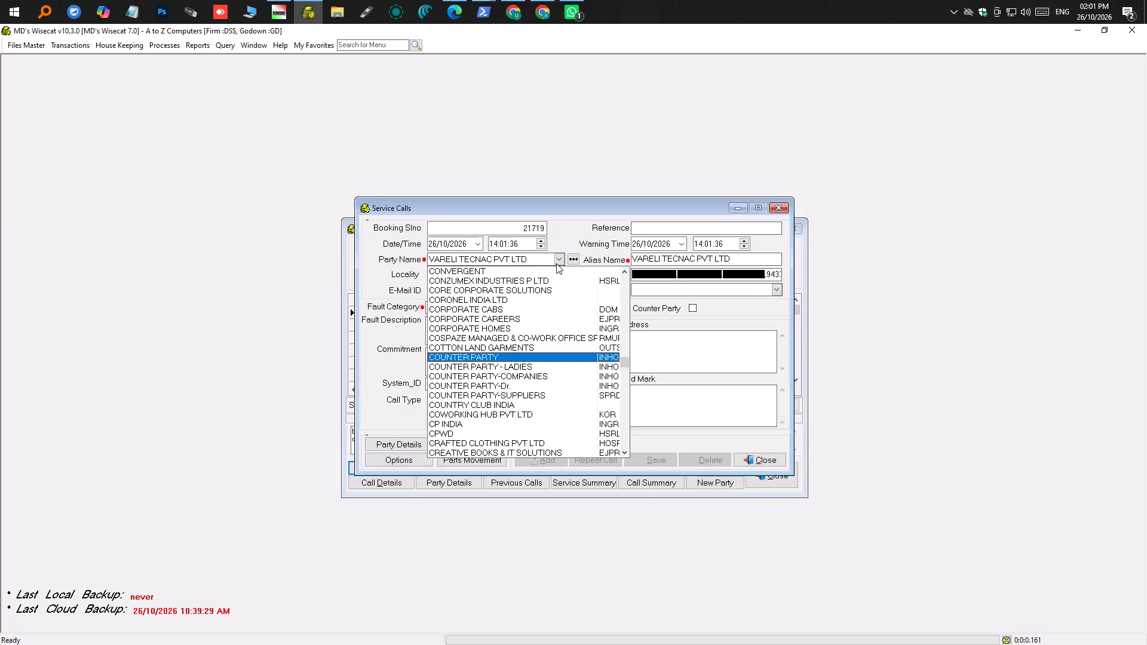
key(Return)
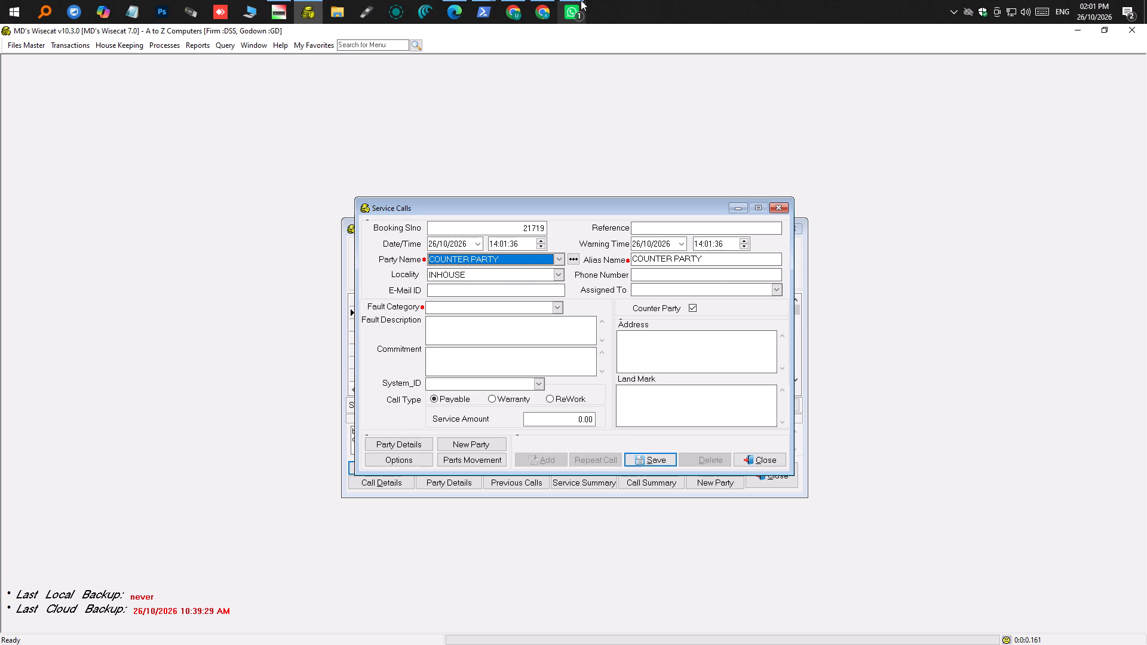
Replace the new call's alias name with Ravi.
drag(741, 257, 655, 262)
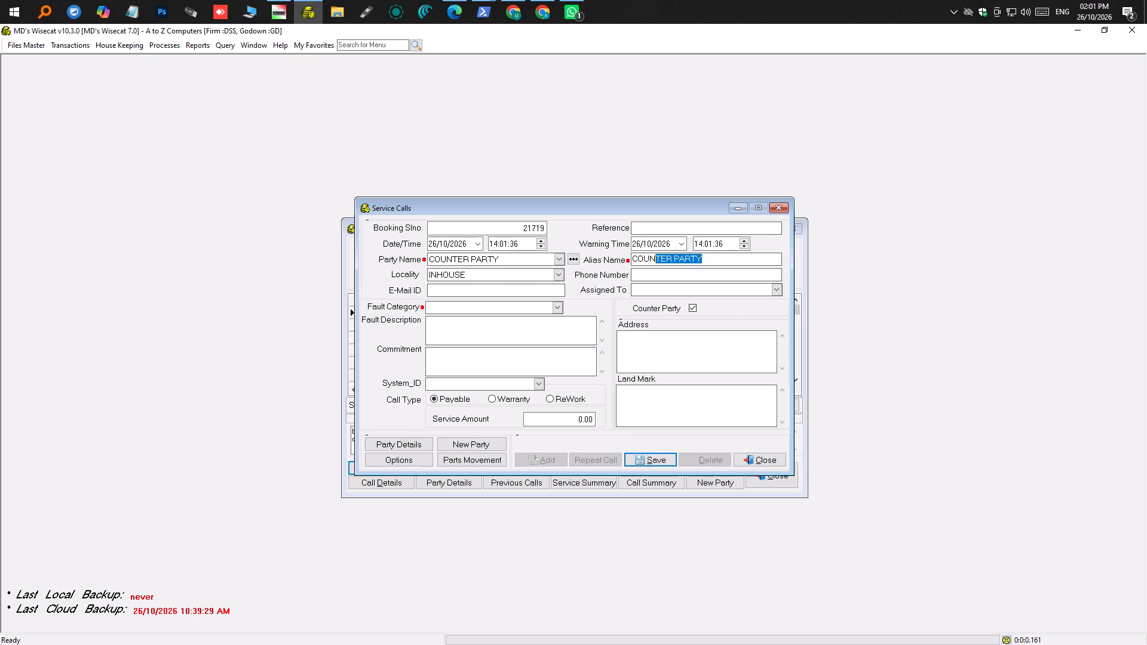
drag(655, 262, 619, 262)
key(r)
key(BackSpace)
text(Ra)
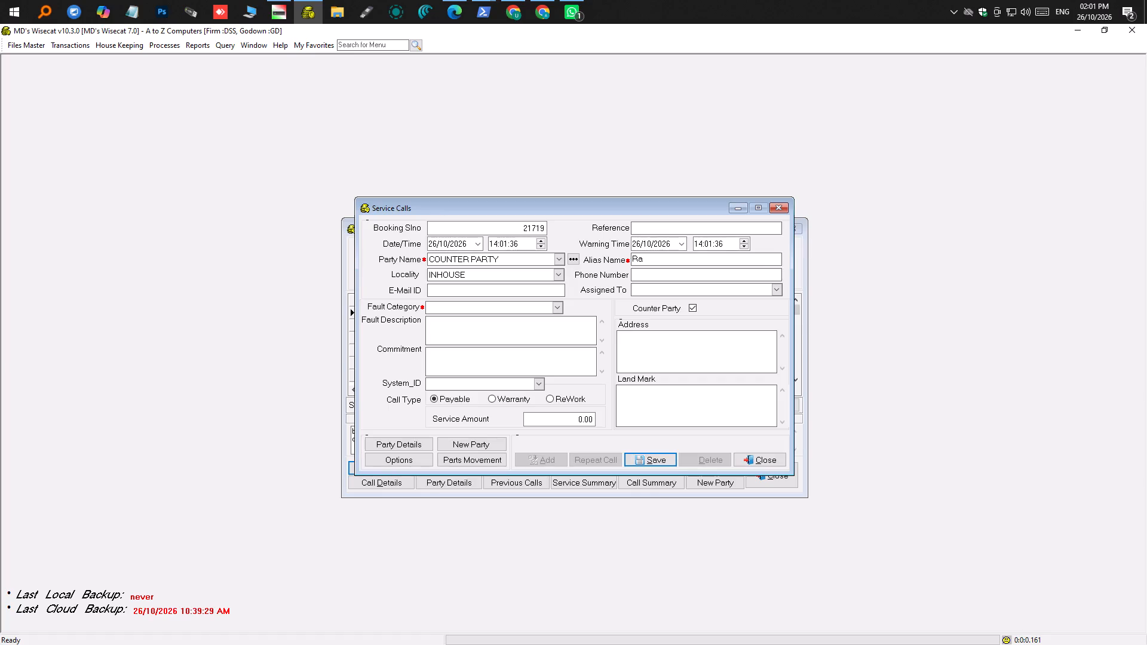
text(vi)
key(Tab)
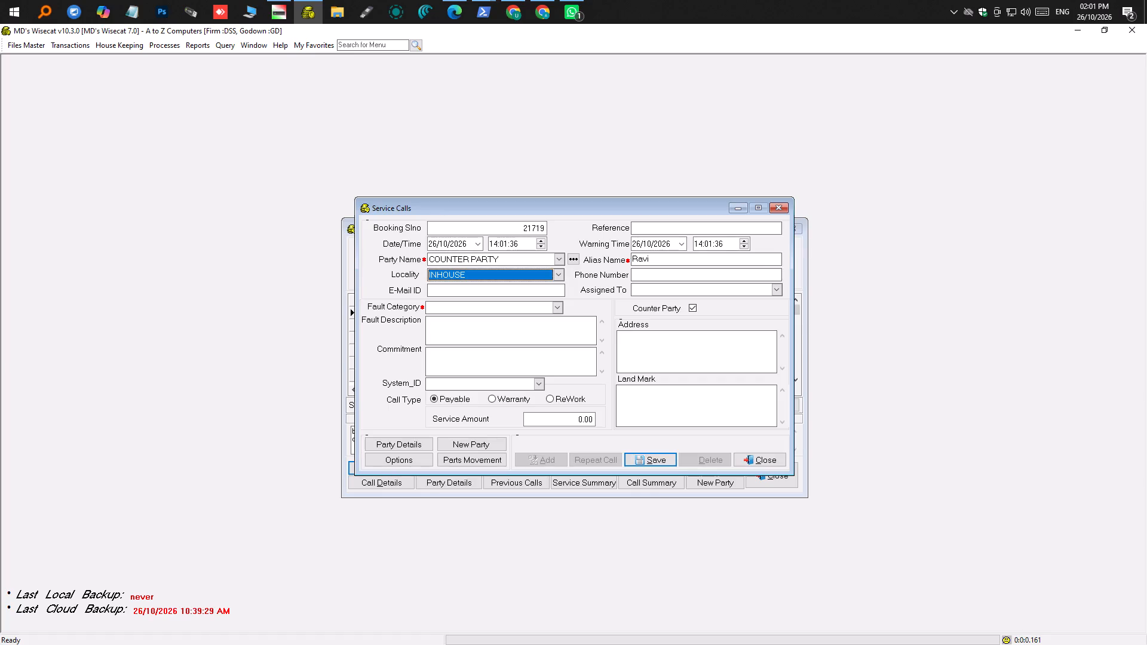
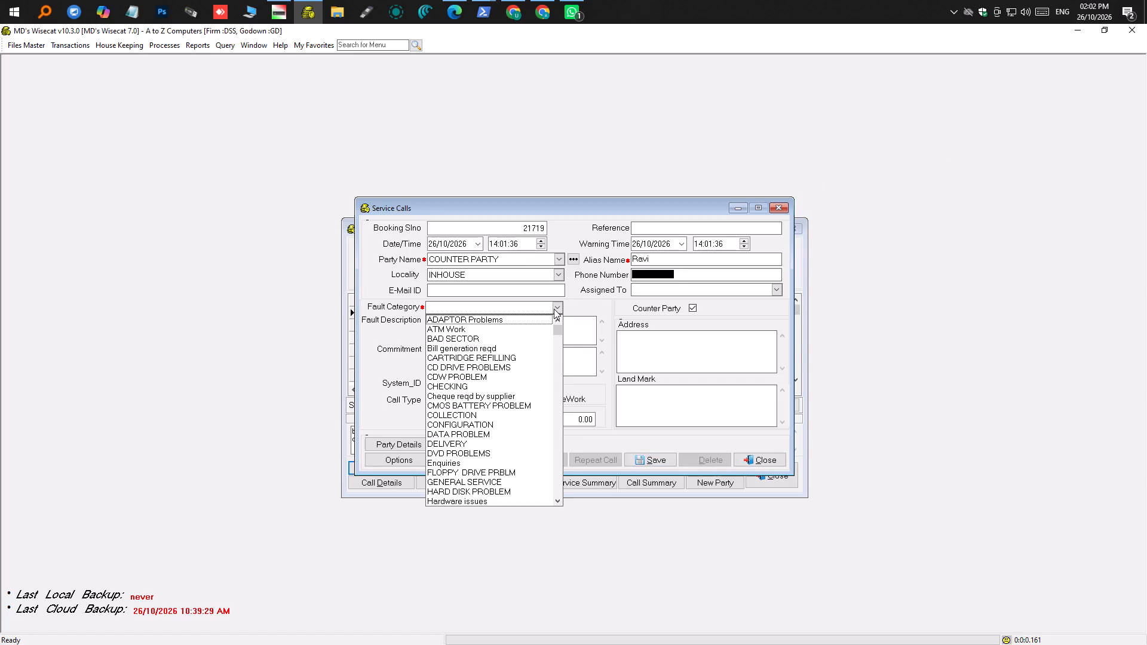
Set the new call's fault category to Sale of Laptop accessories.
key(u)
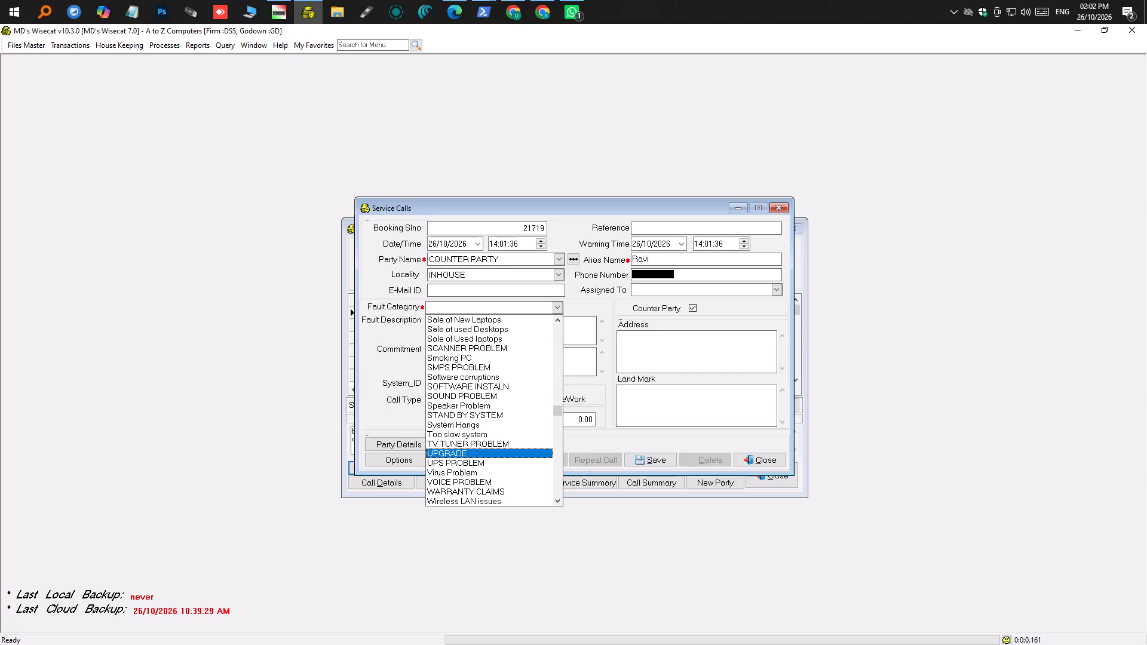
key(s)
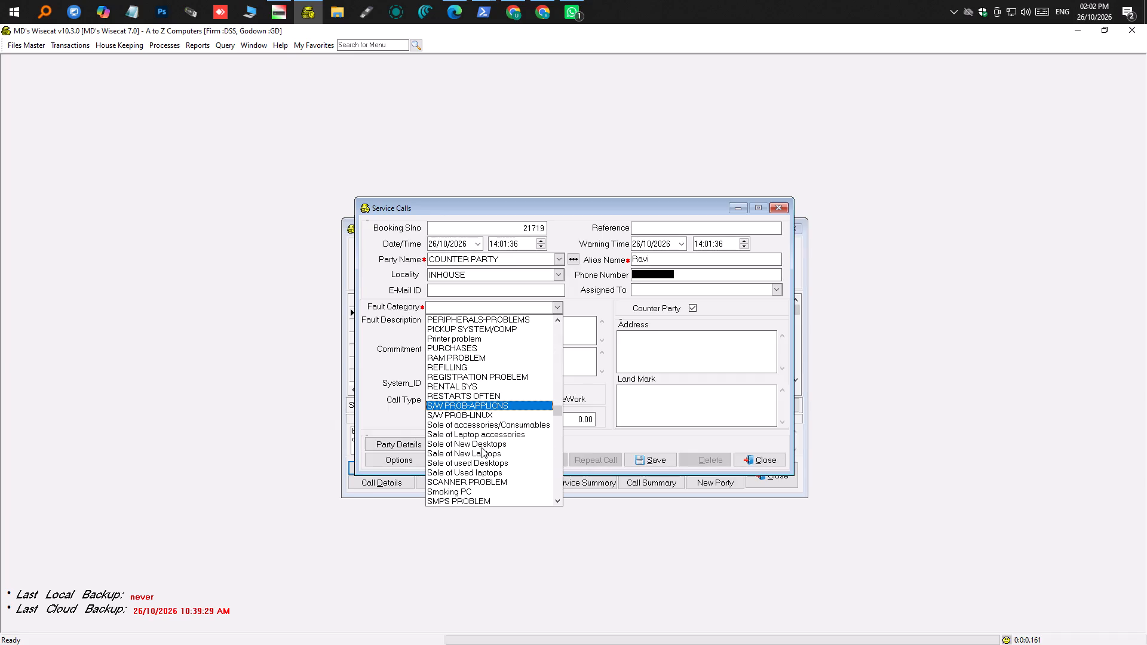
key(s)
key(s)
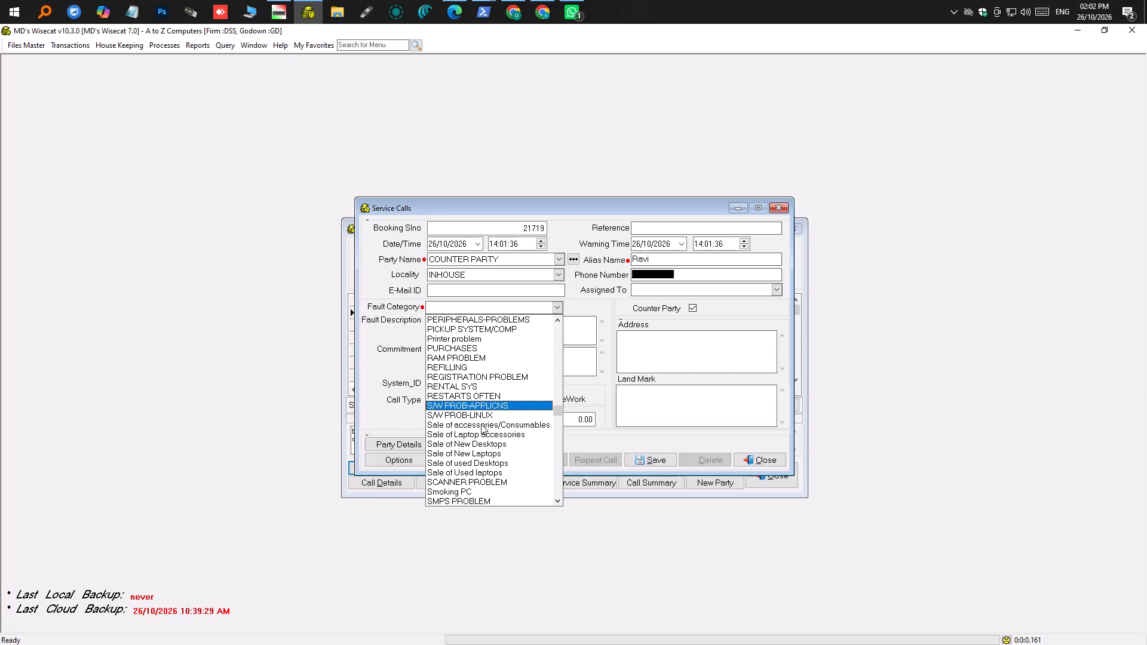
click(482, 425)
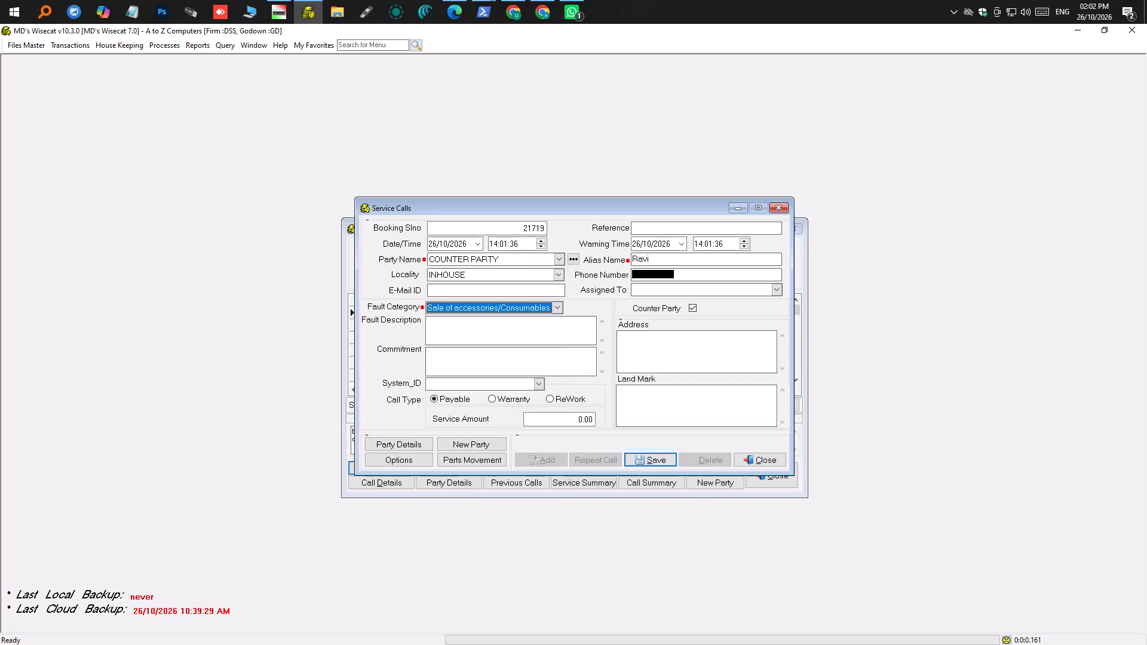
click(560, 306)
click(492, 413)
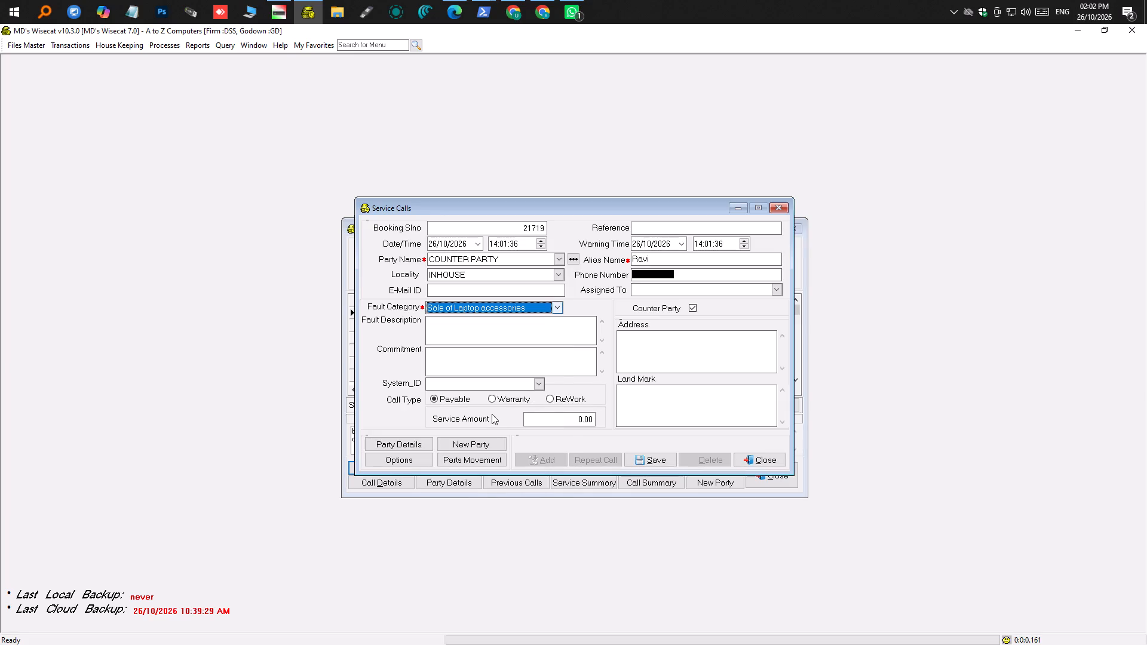
Enter "Dell 3420 LT was not charging Adaptpr problem" as the call's fault description.
click(513, 331)
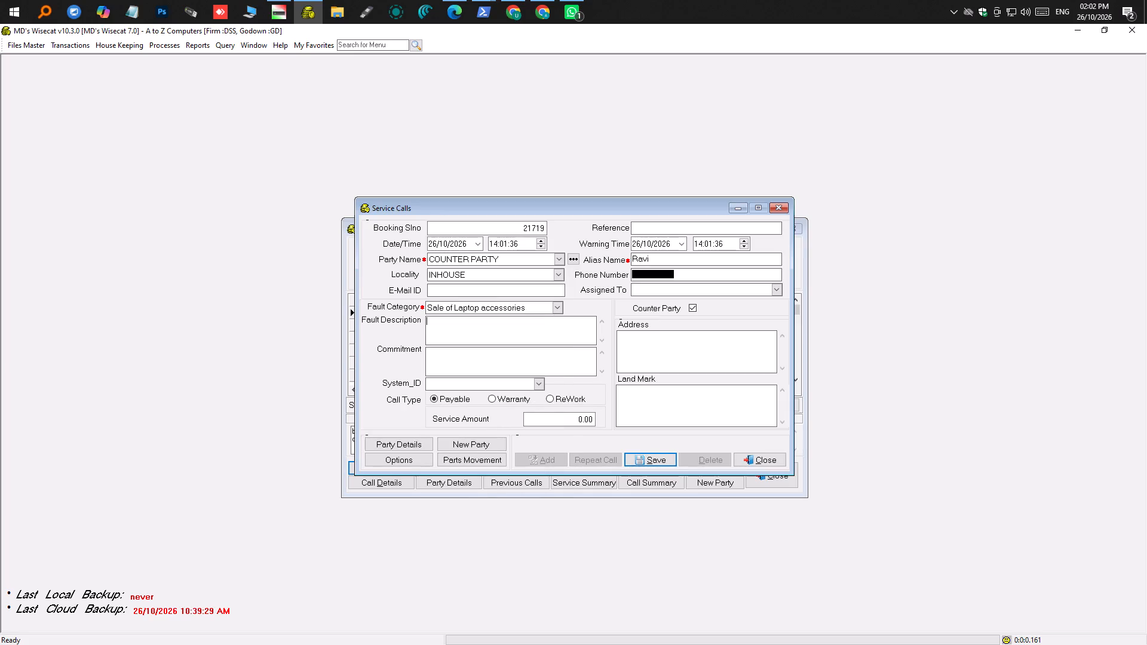
text(Dell)
key(space)
text(34)
text(20)
key(space)
text(LT)
key(space)
text(was)
key(space)
text(not)
key(space)
text(ch)
text(ar)
text(gig)
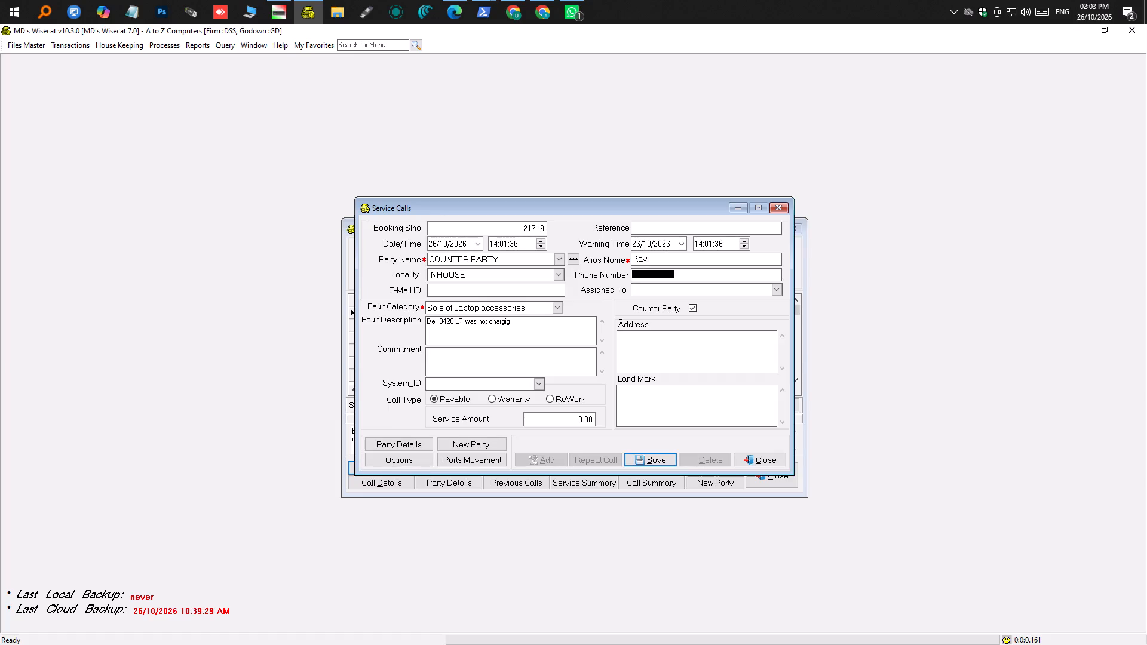
key(BackSpace)
key(n)
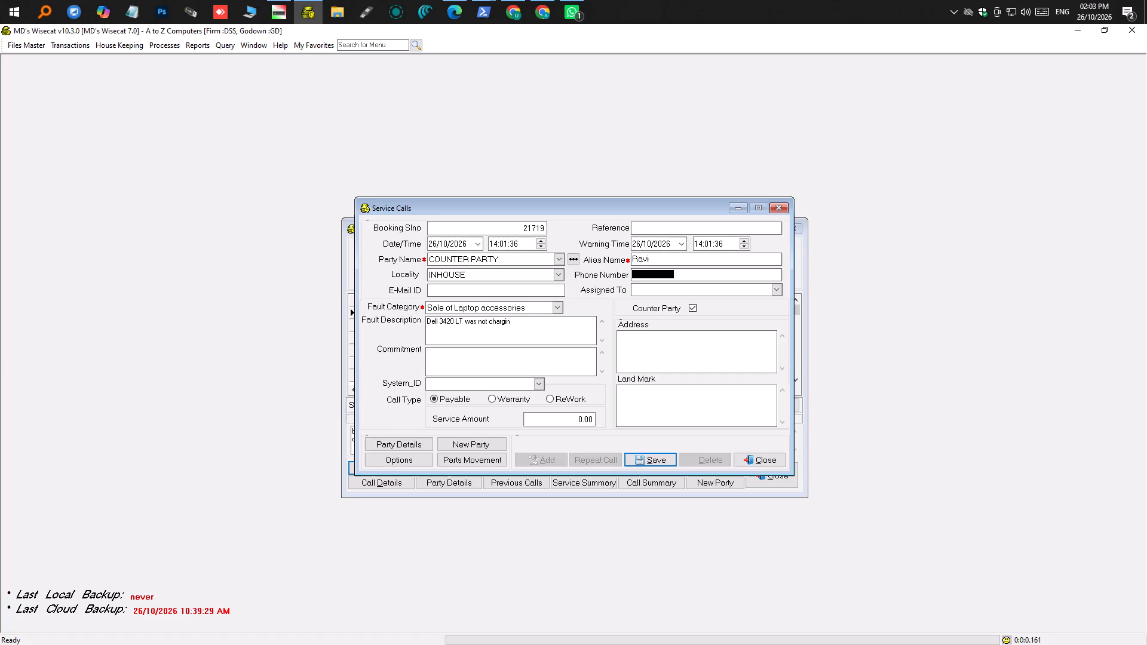
text(g)
key(space)
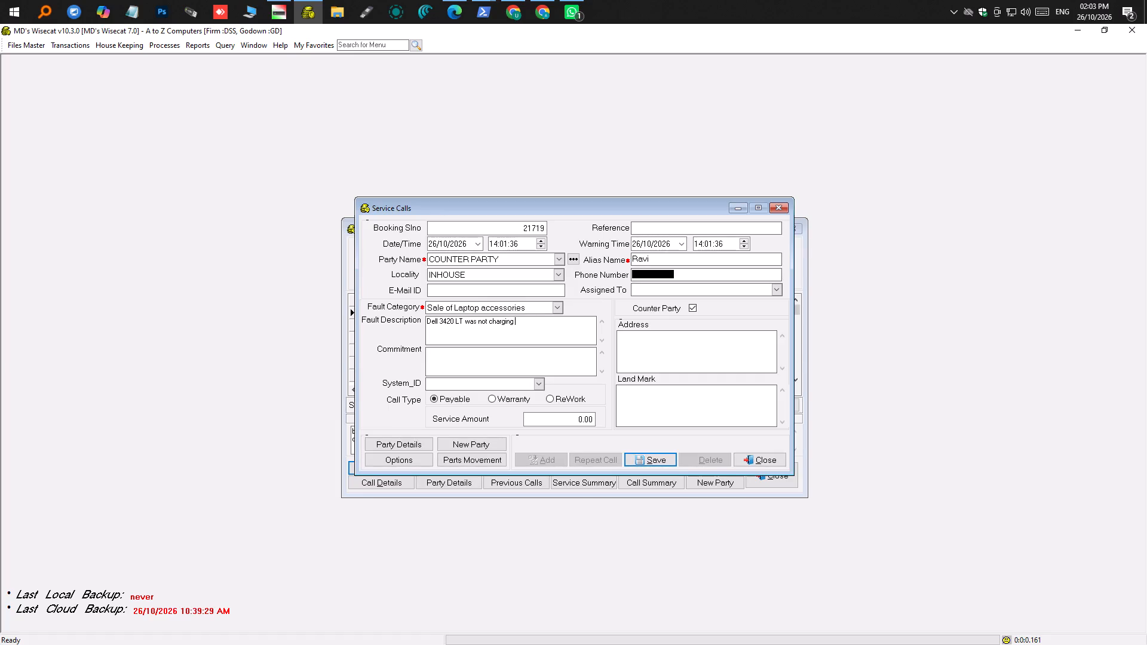
text(Ada)
text(ptp)
text(r)
key(space)
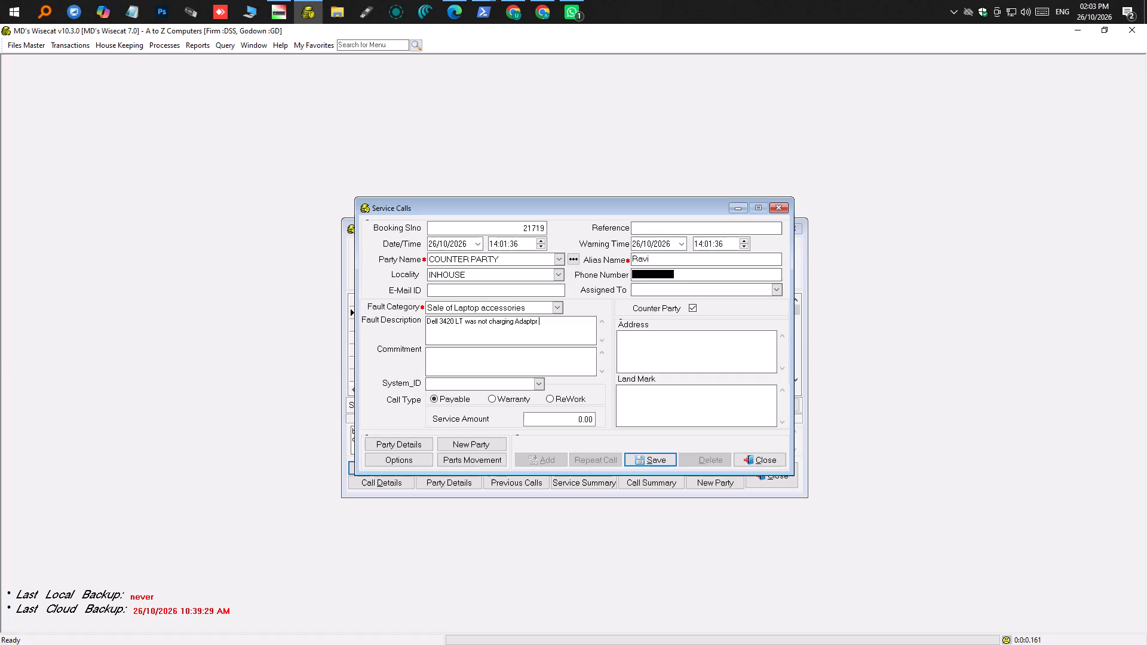
text(pr)
key(o)
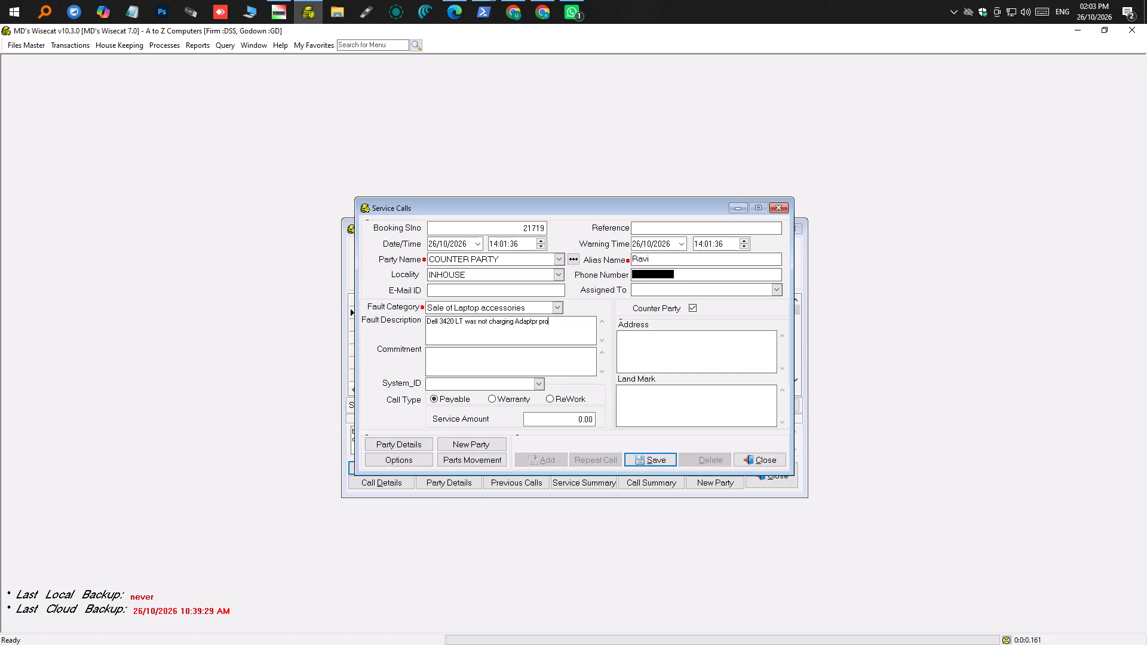
text(bl)
text(em)
Add a second line to the fault description reading "Sold a Dell 65W Adaptor".
key(shift+Return)
text(Sold)
key(space)
text(a)
key(space)
text(Dekk)
key(space)
key(BackSpace)
key(BackSpace)
key(BackSpace)
text(ll)
key(space)
key(6)
key(5)
text(W)
key(space)
text(Ada)
text(pto)
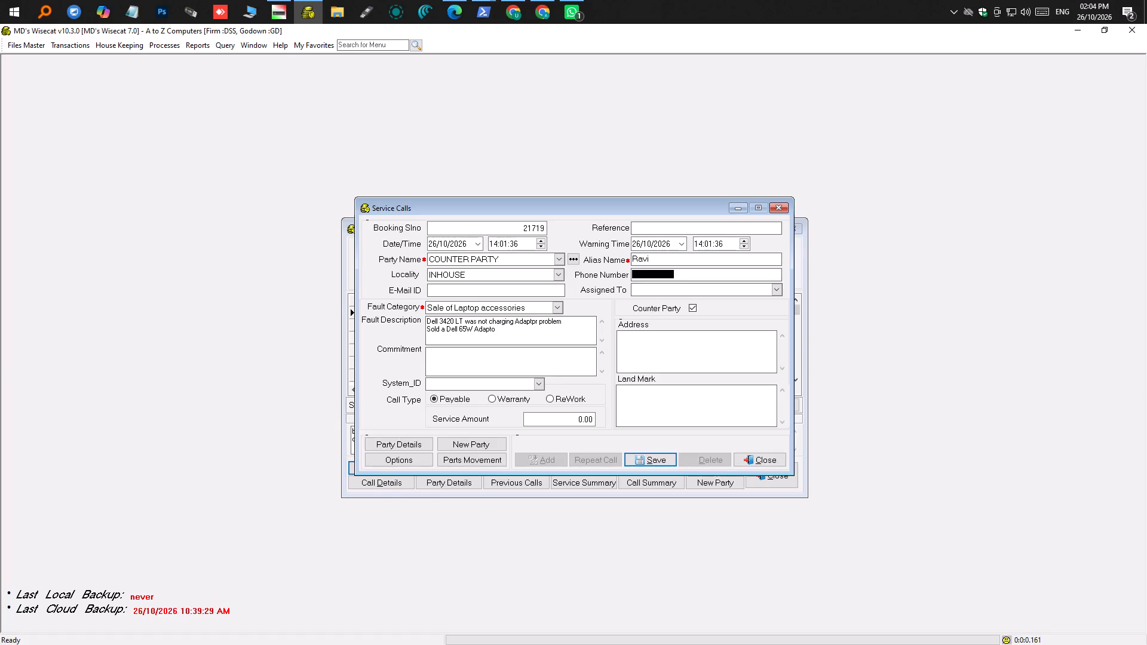
key(r)
Correct the misspelled word before "problem" in the fault description's first line to "Adaptor".
key(Up)
key(Right)
key(Right)
key(Right)
key(Right)
key(Right)
key(Right)
key(Right)
key(Right)
key(Right)
key(Right)
key(Right)
key(Right)
key(Right)
key(BackSpace)
key(o)
Extend the second line of the fault description, after "Sold a Dell 65W Adaptor", with "for 550/-".
key(Down)
key(space)
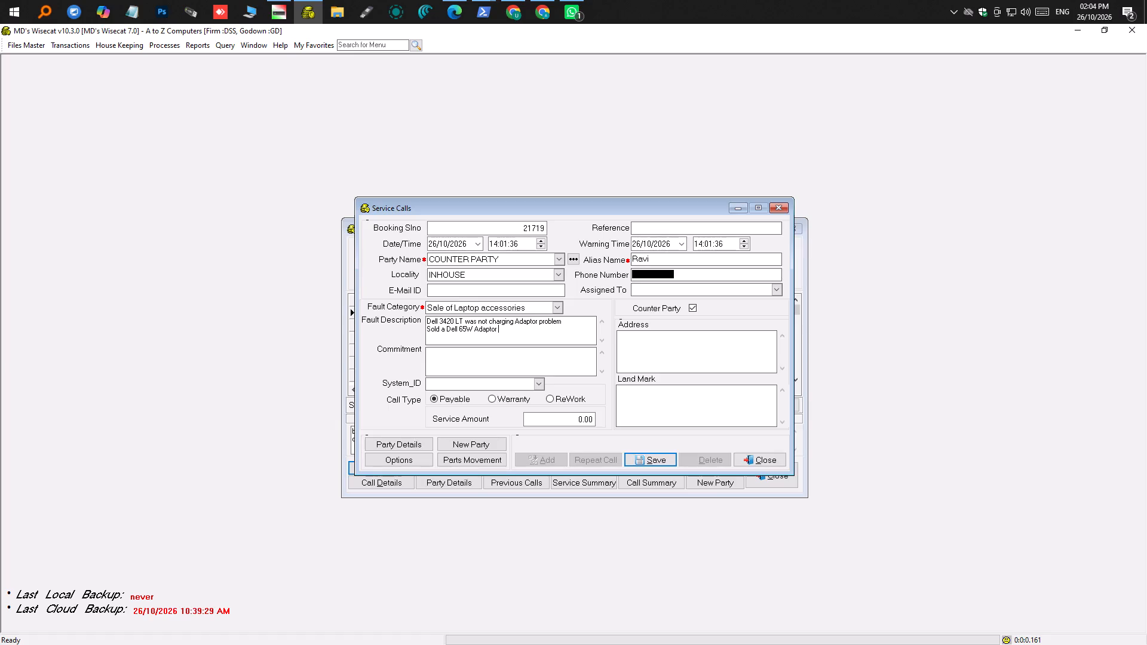
text(for)
key(space)
text(55)
key(0)
text(/-)
Add a third line to the fault description reading "payment Received to GPLK".
key(shift+Return)
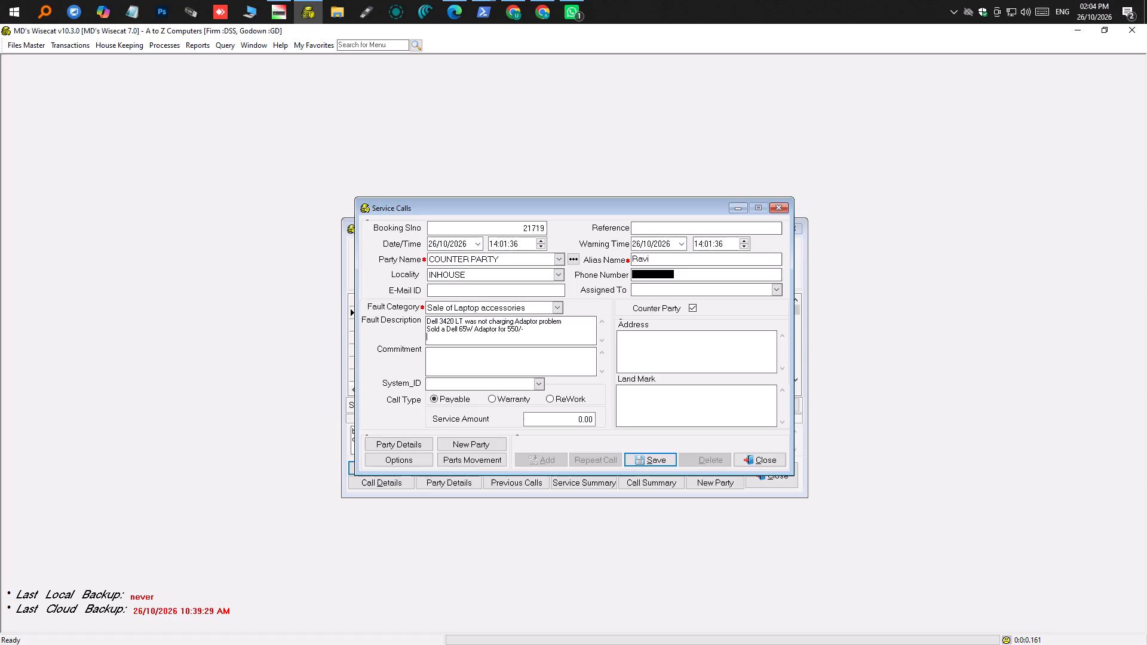
text(pa)
key(y)
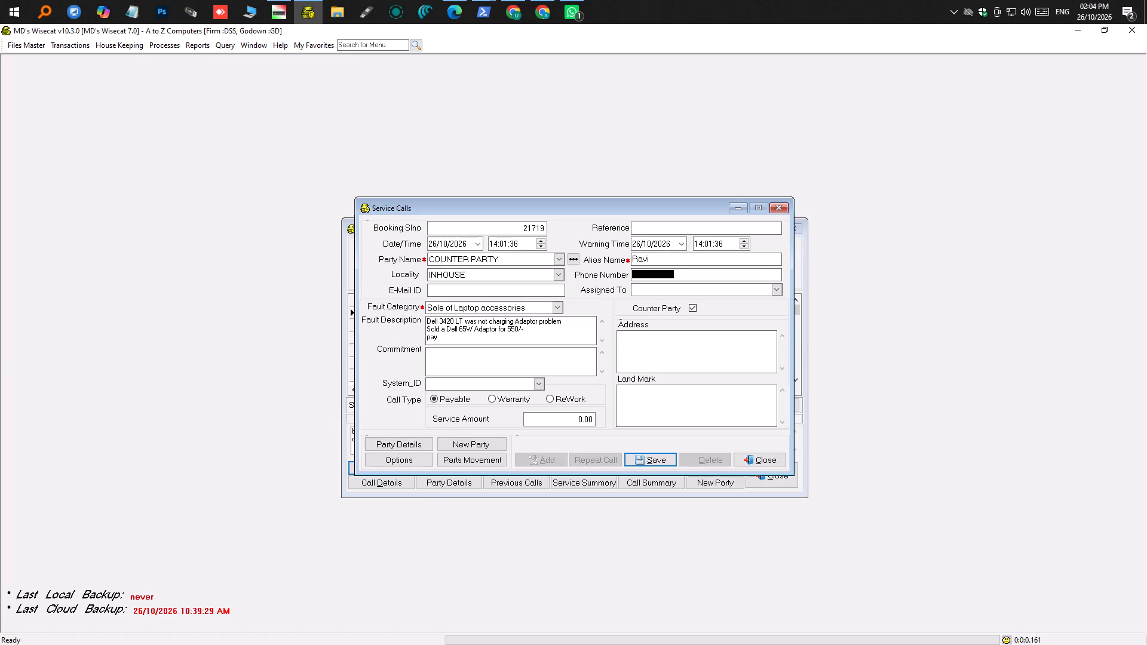
text(ment)
key(space)
text(Re)
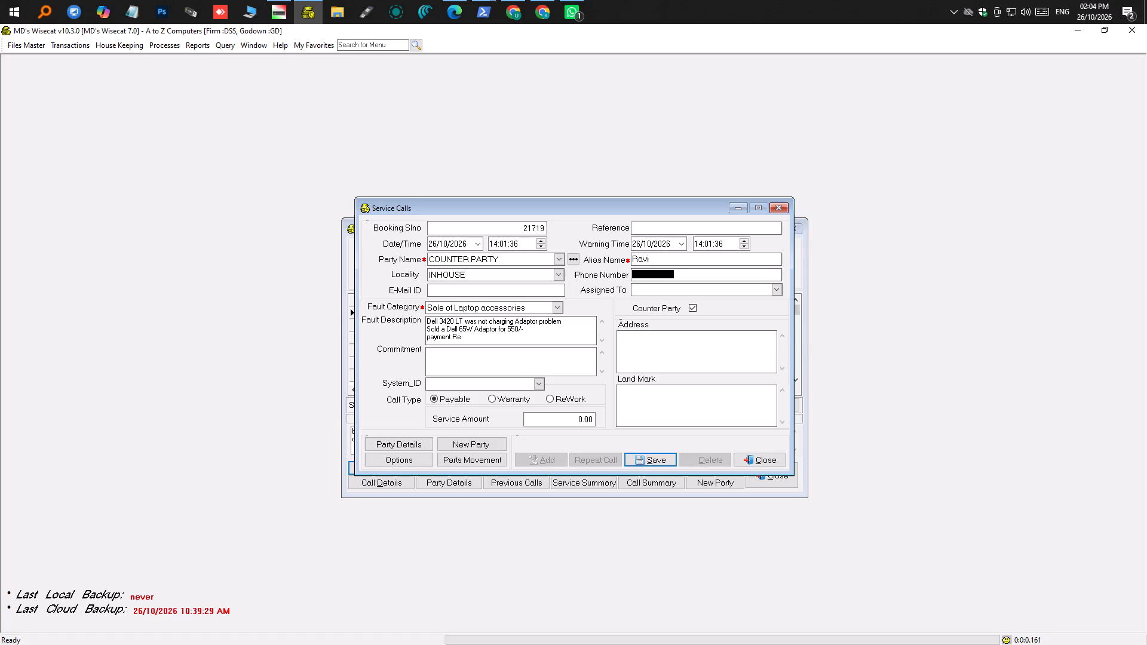
text(ce)
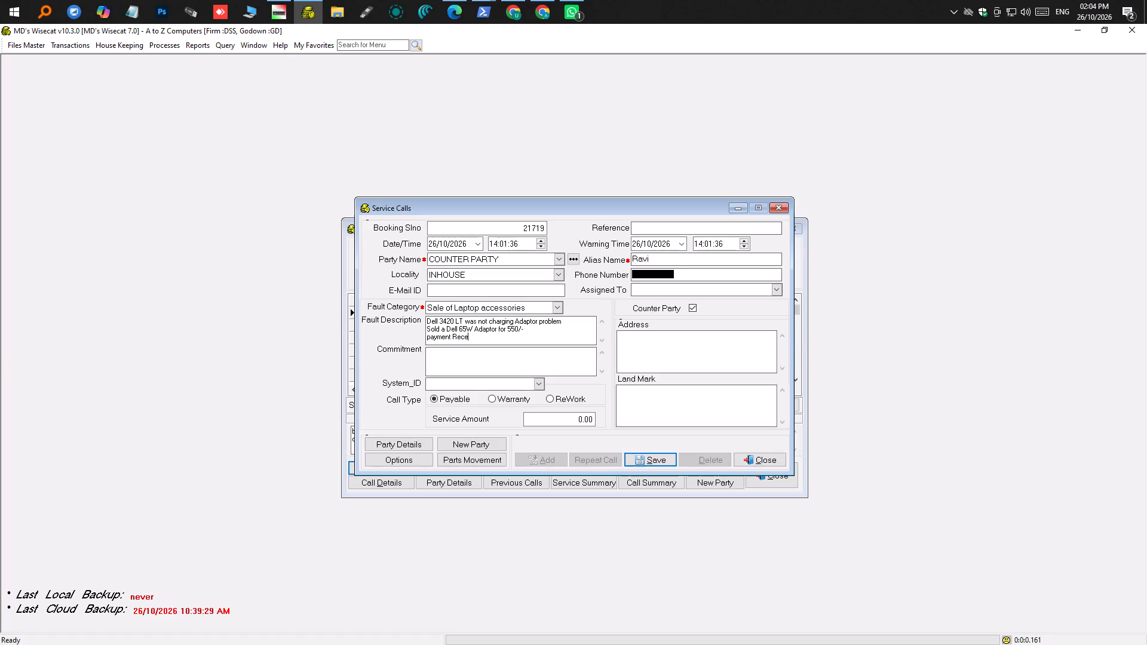
text(iv)
text(ed)
key(space)
text(to)
key(space)
key(shift+g)
text(PLK)
Save Ravi's new service call and close its entry form.
click(651, 461)
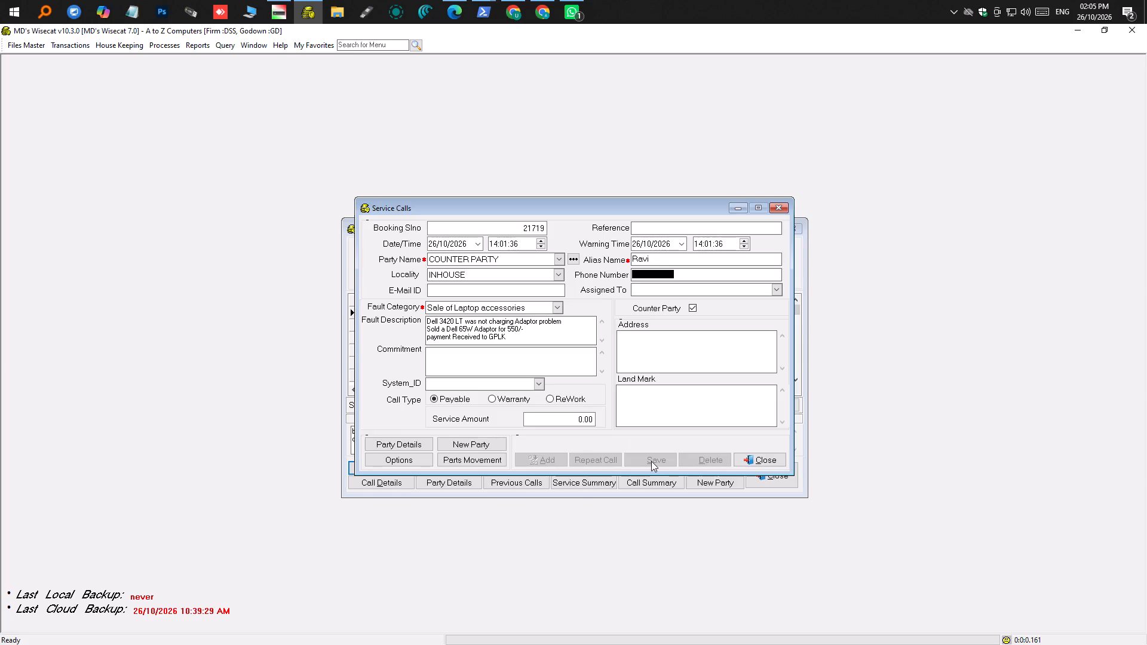
click(781, 206)
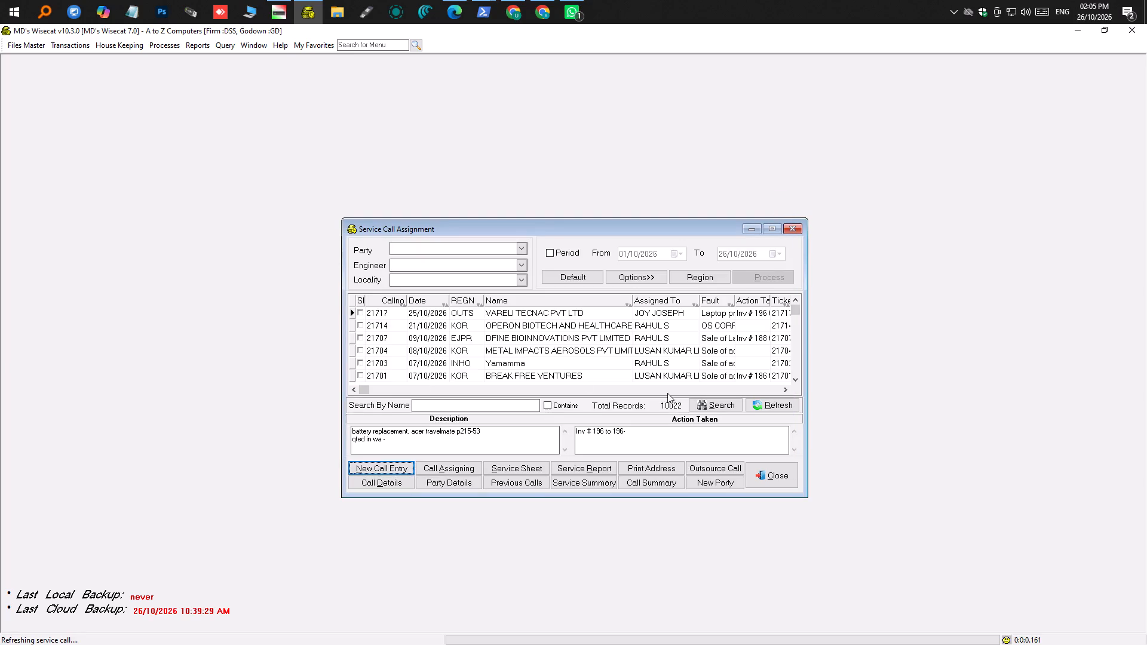
Limit the service call list to the period 01/10/2026 to 26/10/2026 and select Ravi's call to view its description.
scroll(547, 342, up, 4)
scroll(547, 342, down, 6)
scroll(547, 342, up, 5)
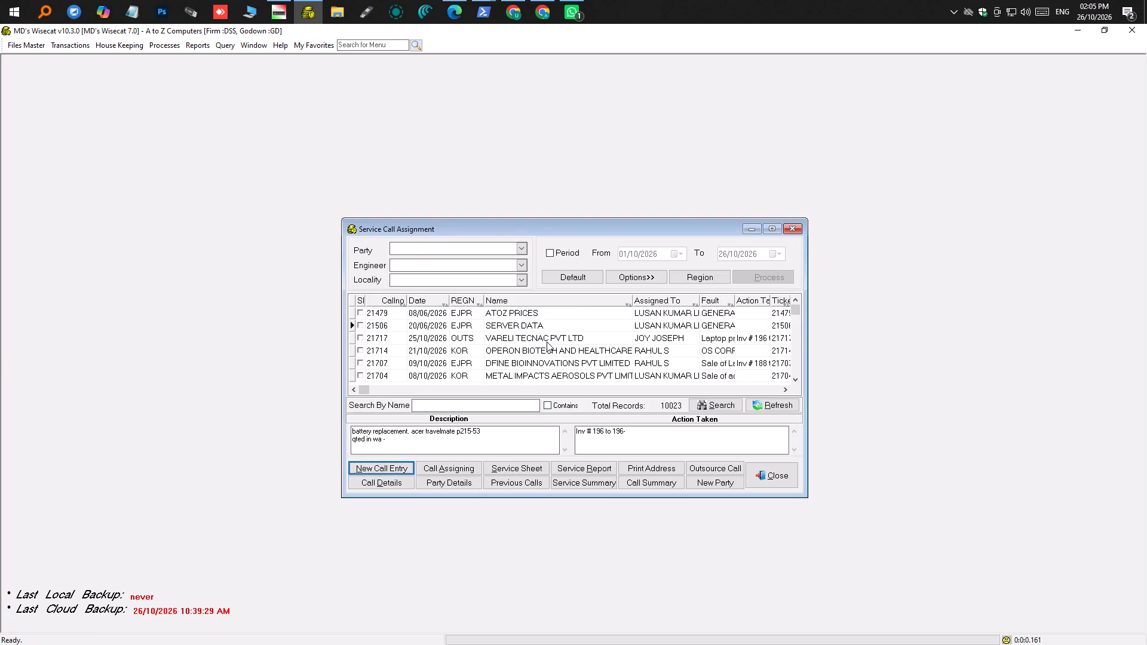
scroll(546, 342, up, 10)
scroll(546, 342, down, 4)
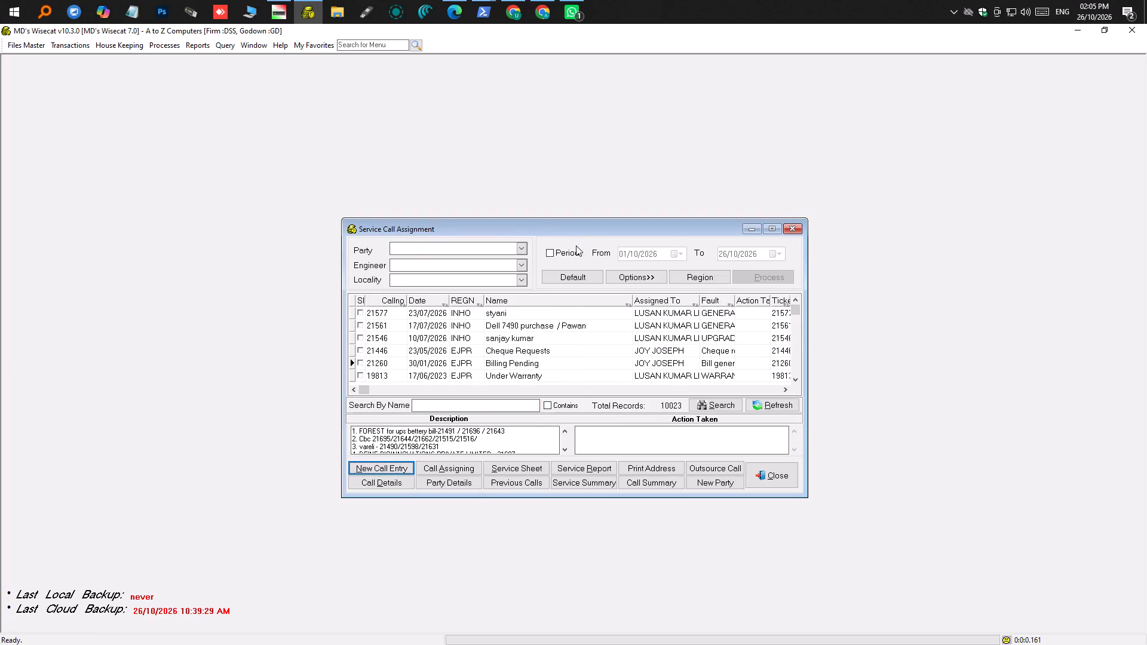
click(575, 255)
click(786, 278)
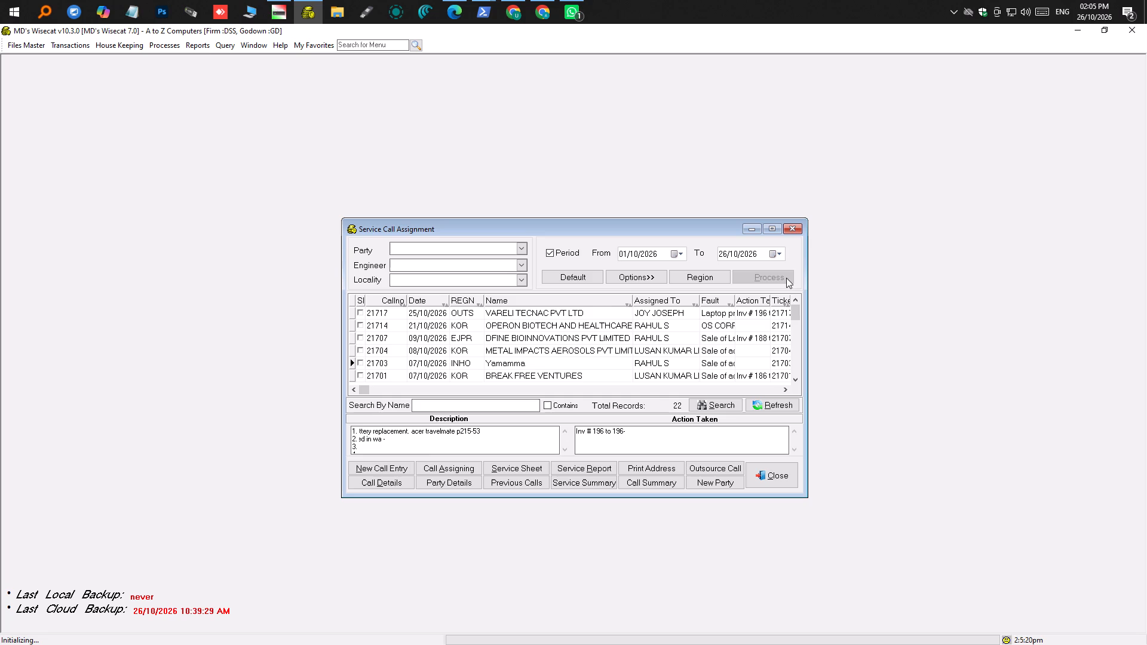
scroll(525, 351, down, 9)
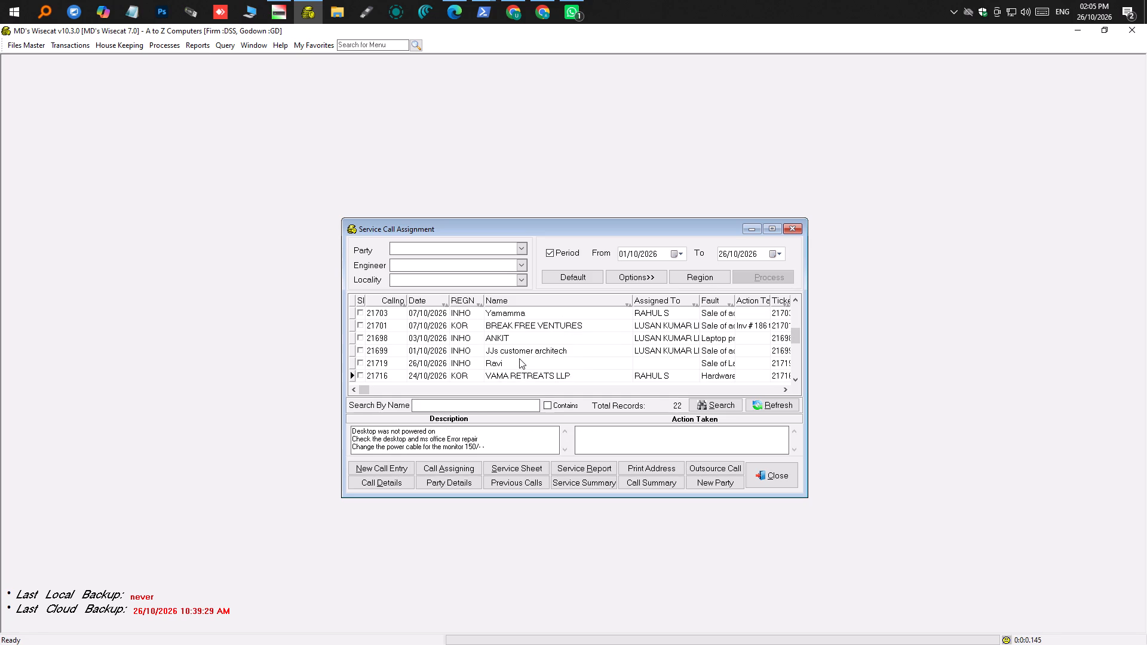
click(507, 361)
Remove the period filter, reload the full service call list and browse to the calls above VARELI TECNAC PVT LTD.
scroll(427, 419, up, 2)
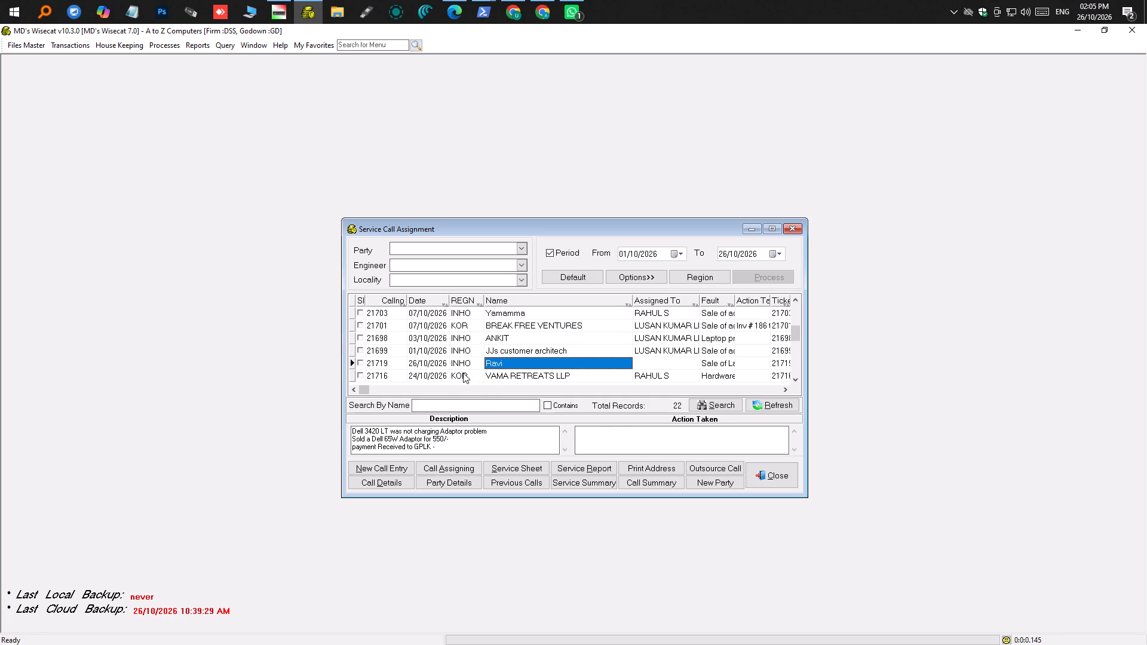
scroll(471, 367, up, 16)
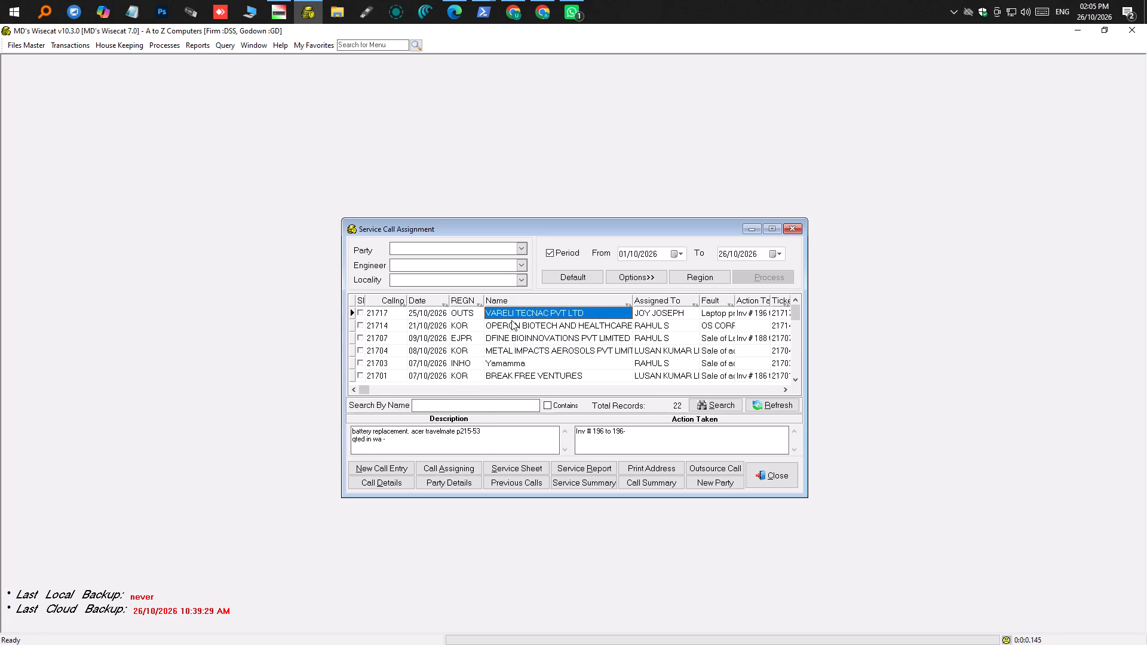
click(568, 248)
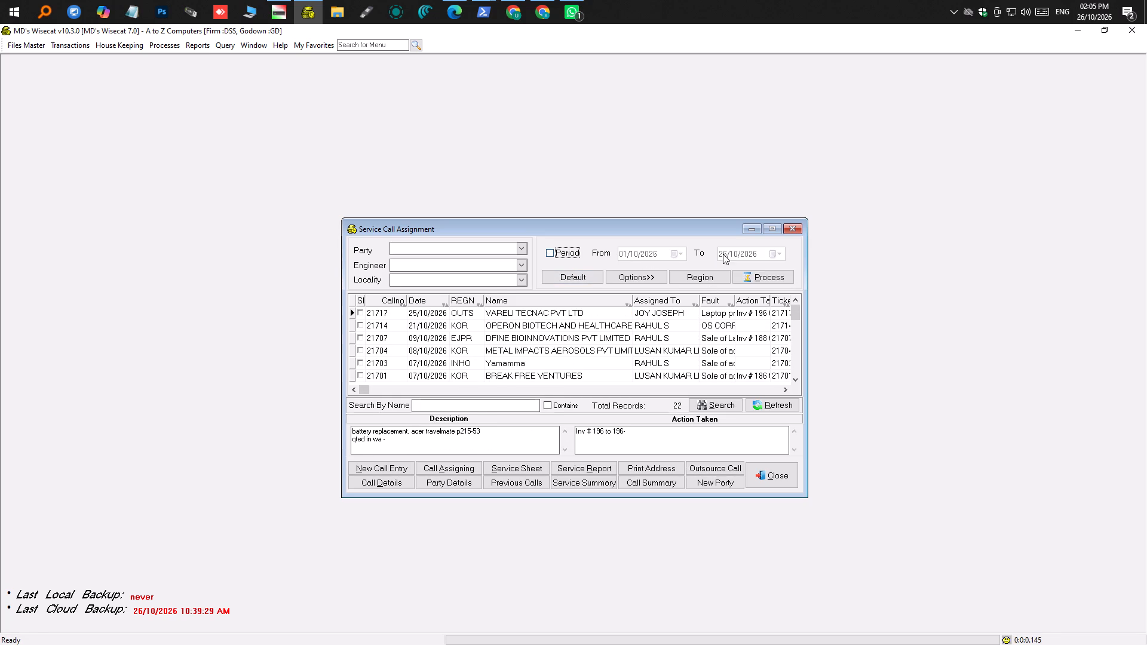
click(774, 277)
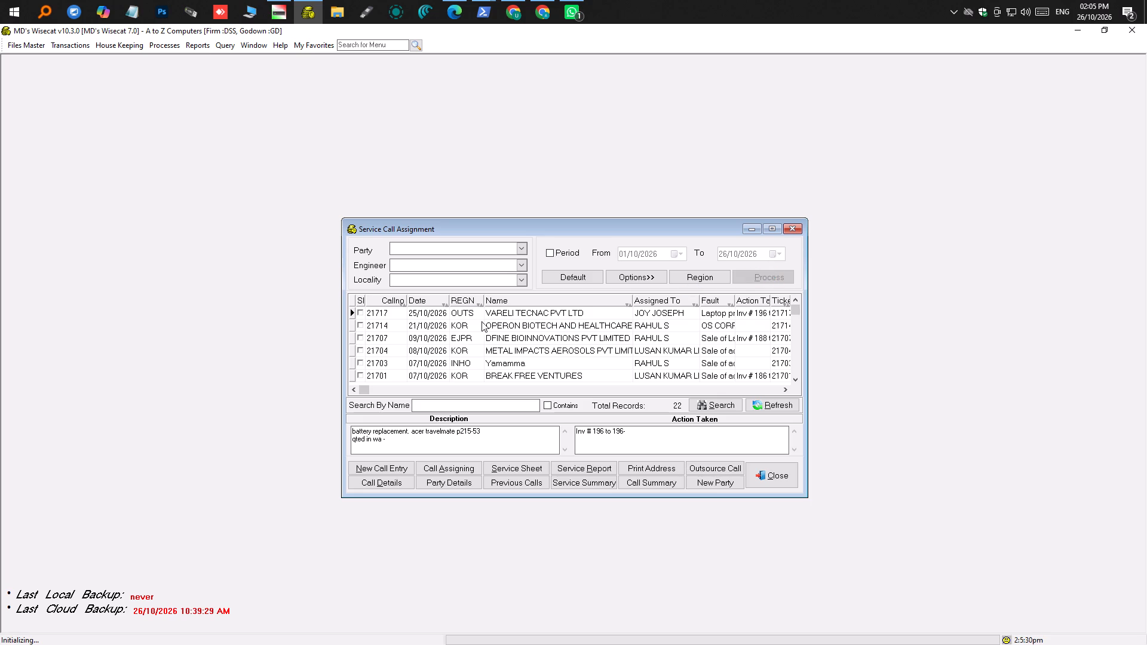
scroll(508, 312, up, 14)
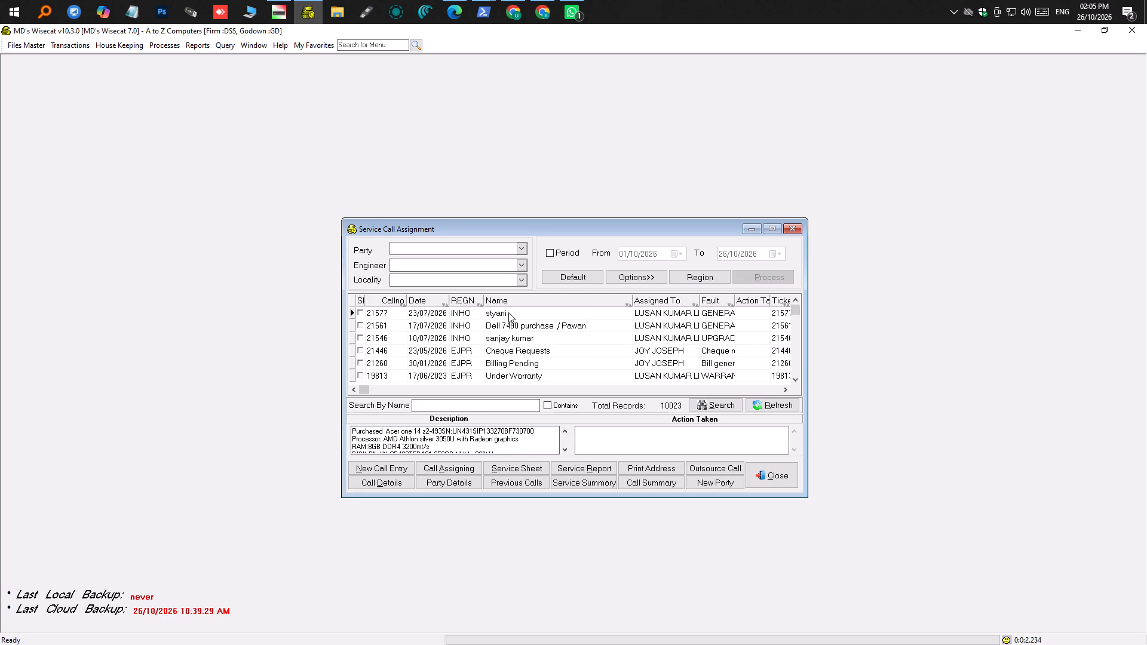
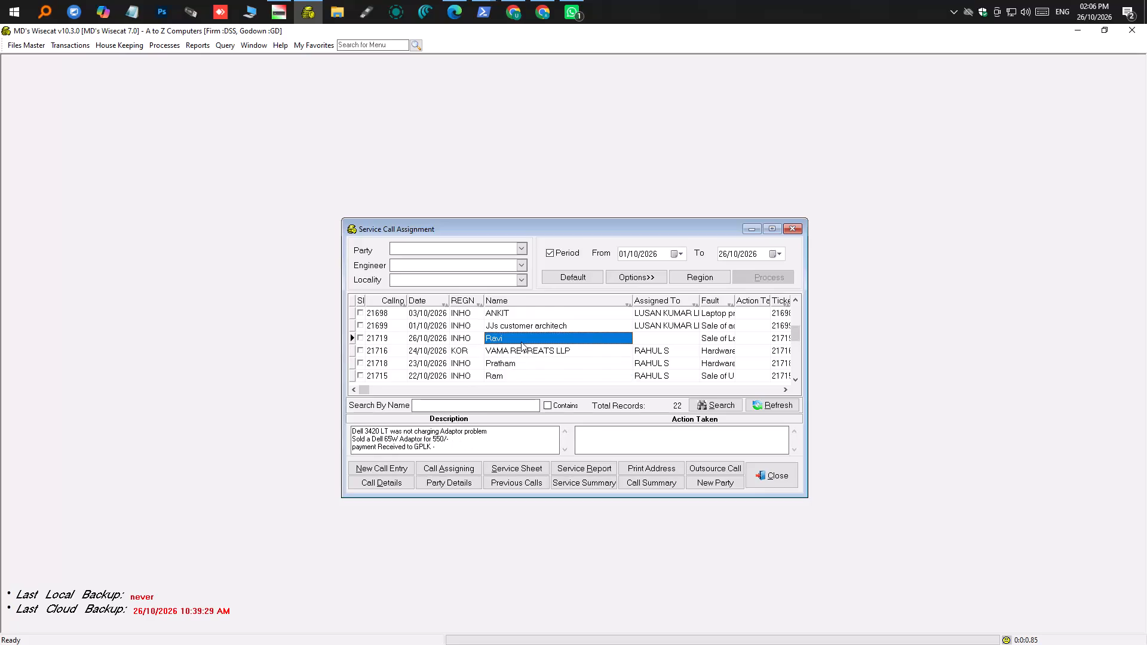
scroll(521, 342, down, 7)
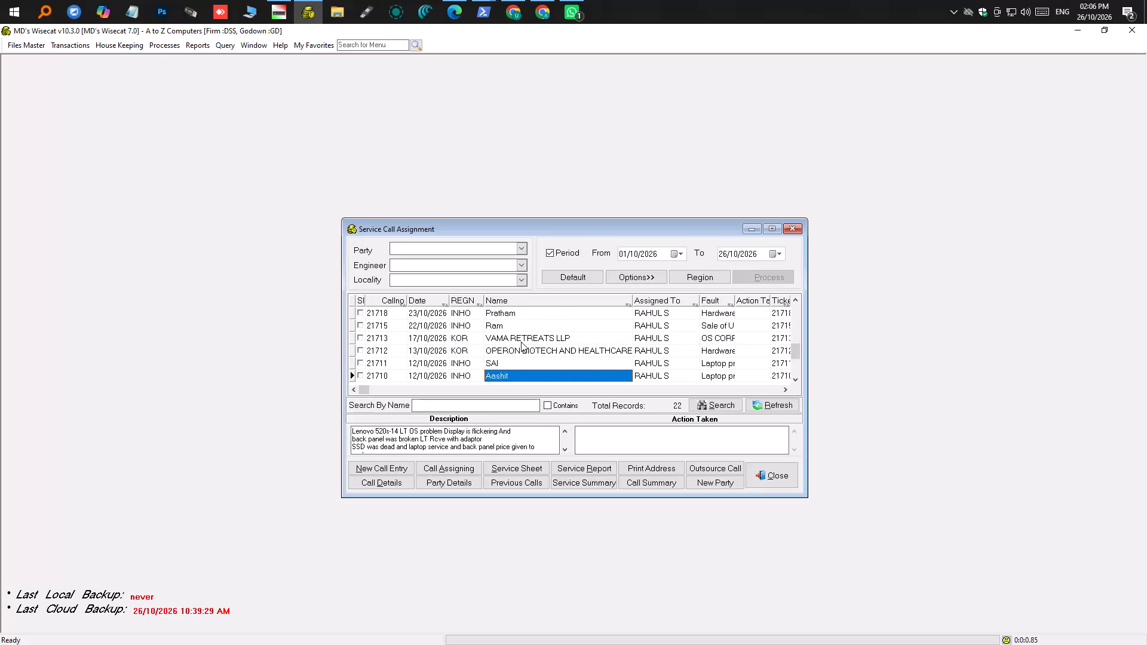
scroll(521, 342, down, 5)
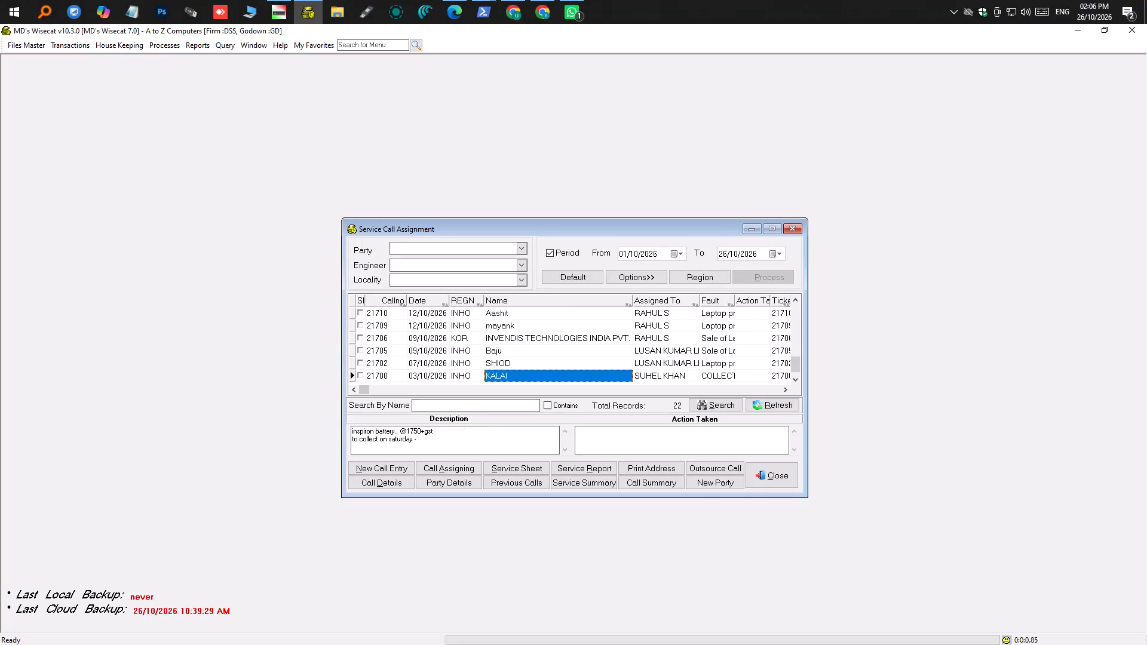
click(484, 406)
key(r)
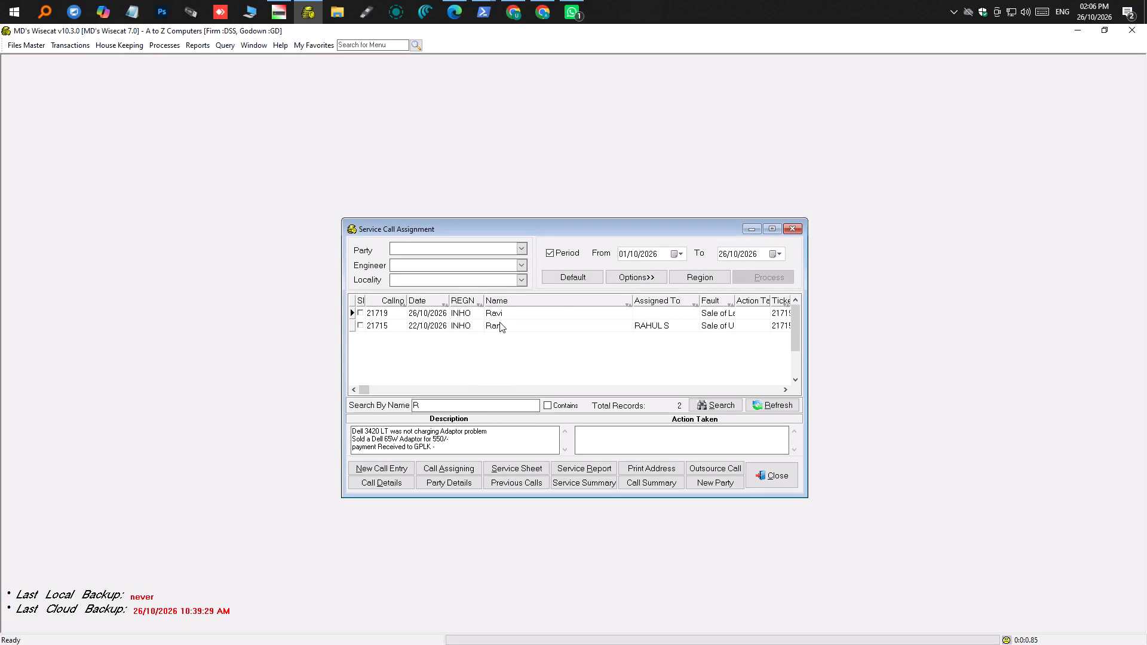
click(498, 311)
click(634, 313)
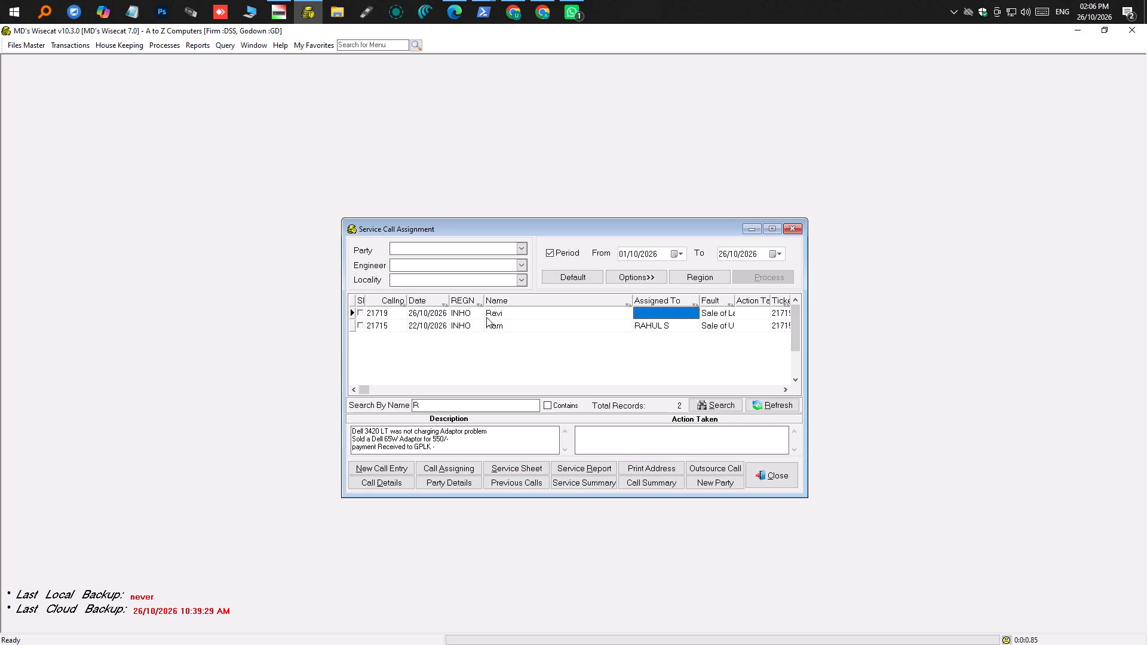
click(483, 312)
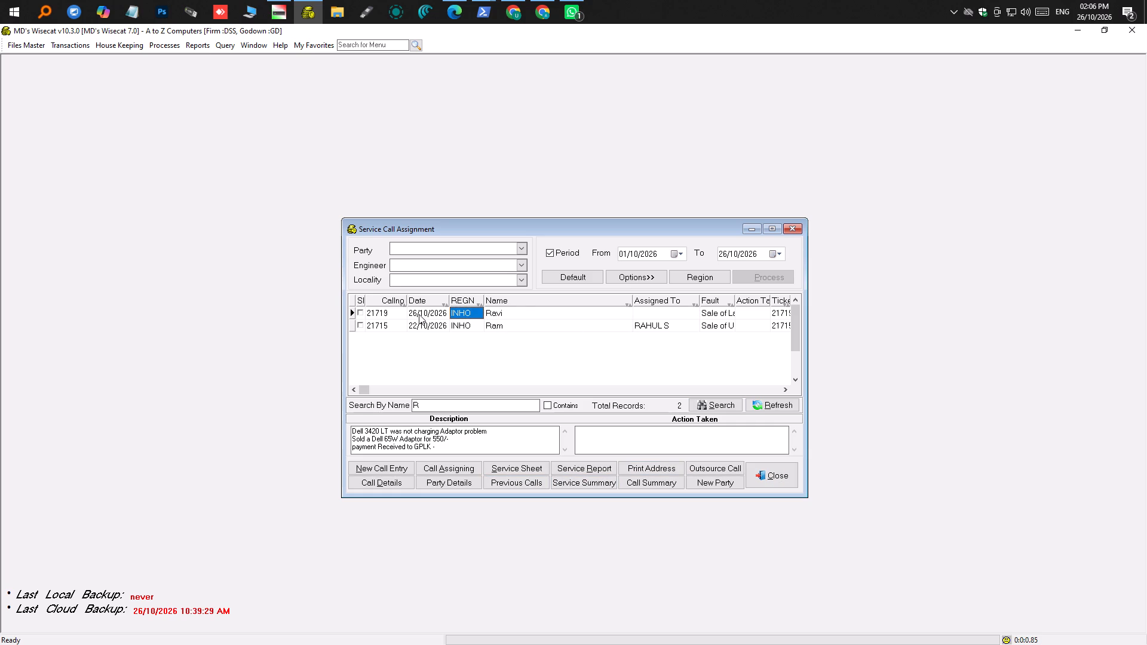
click(482, 311)
click(510, 313)
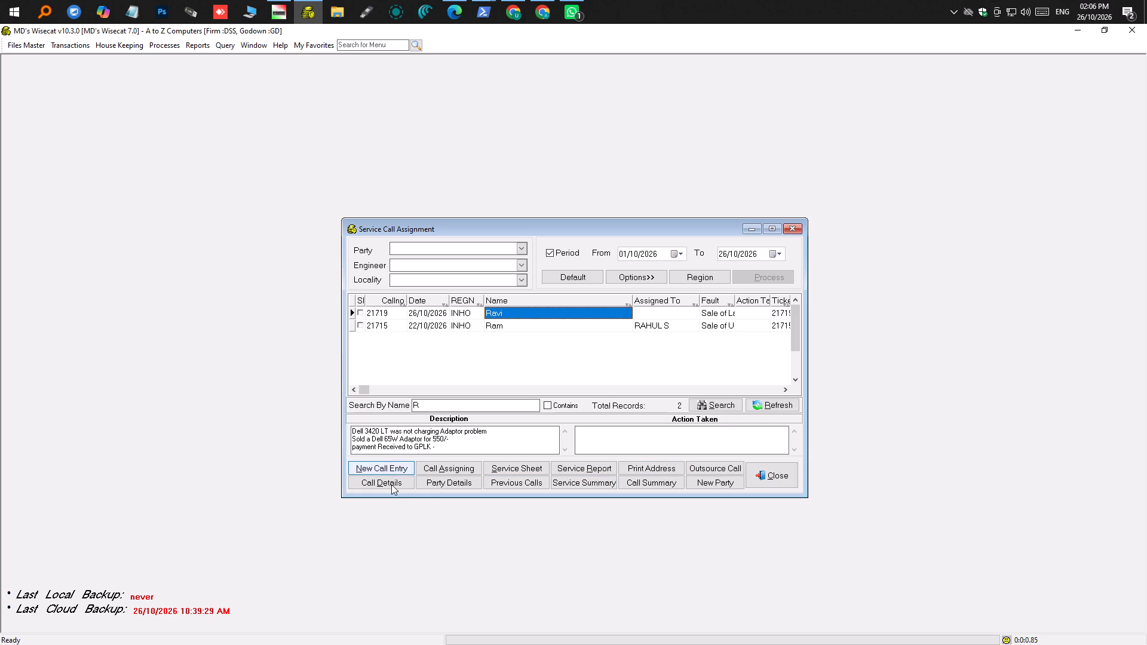
click(386, 490)
click(388, 483)
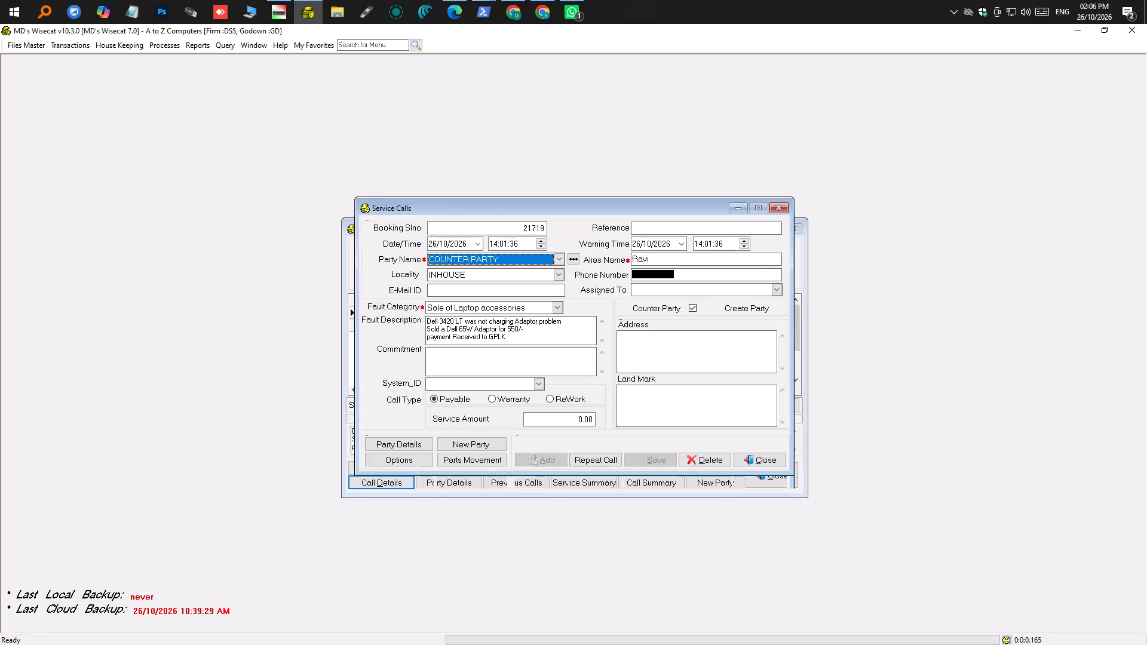
click(781, 288)
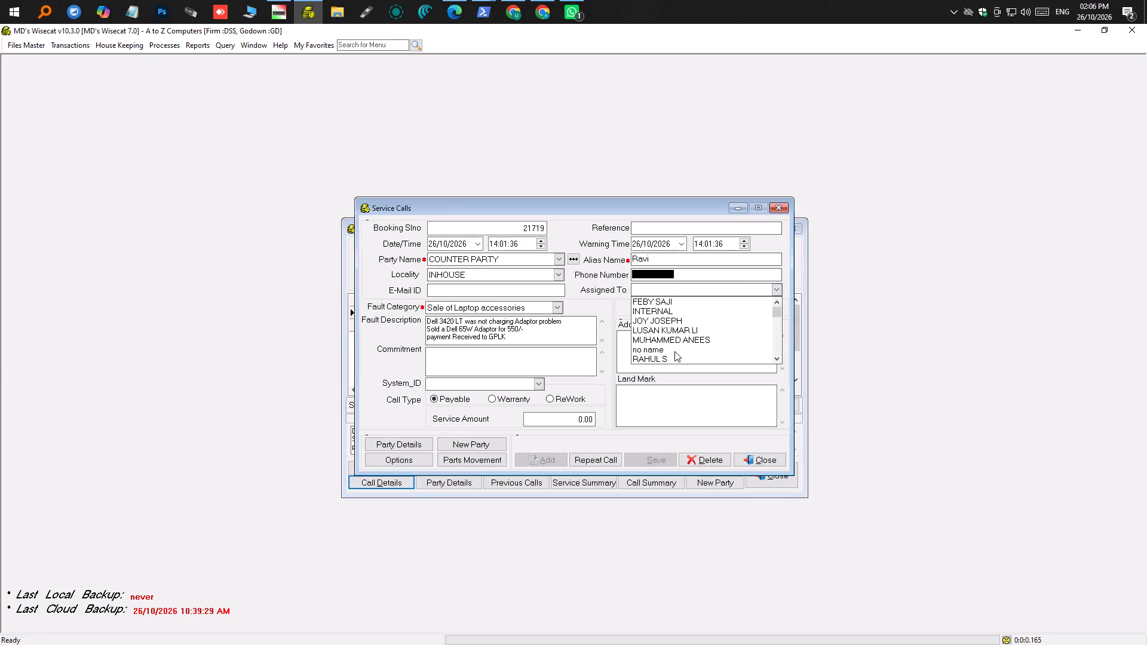
click(657, 359)
click(651, 462)
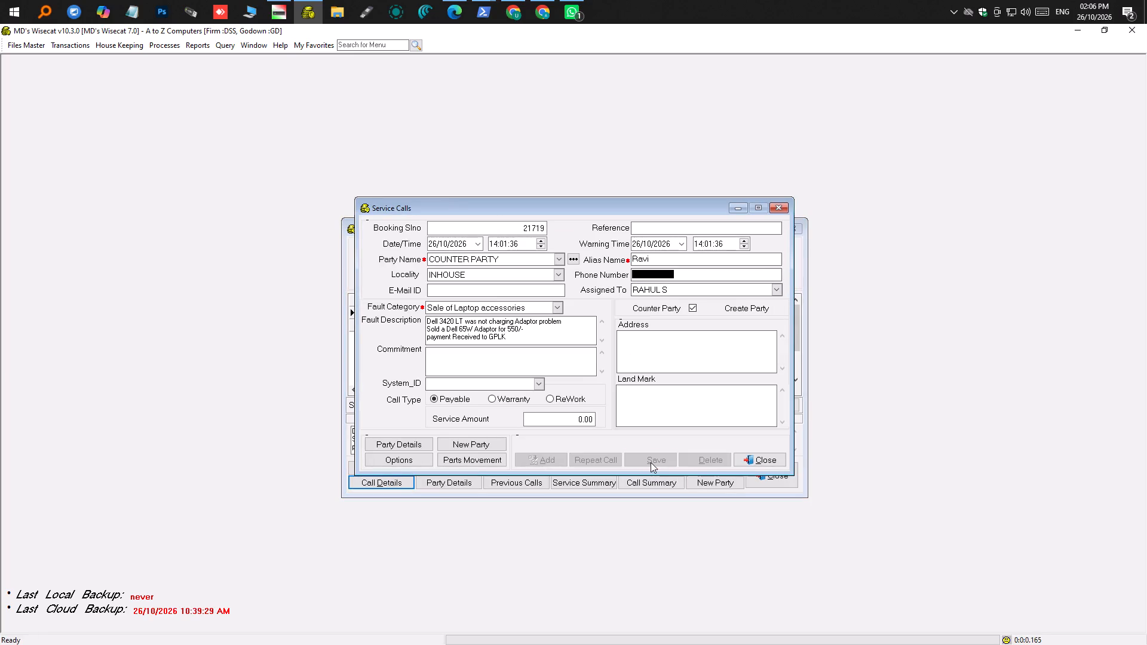
click(753, 458)
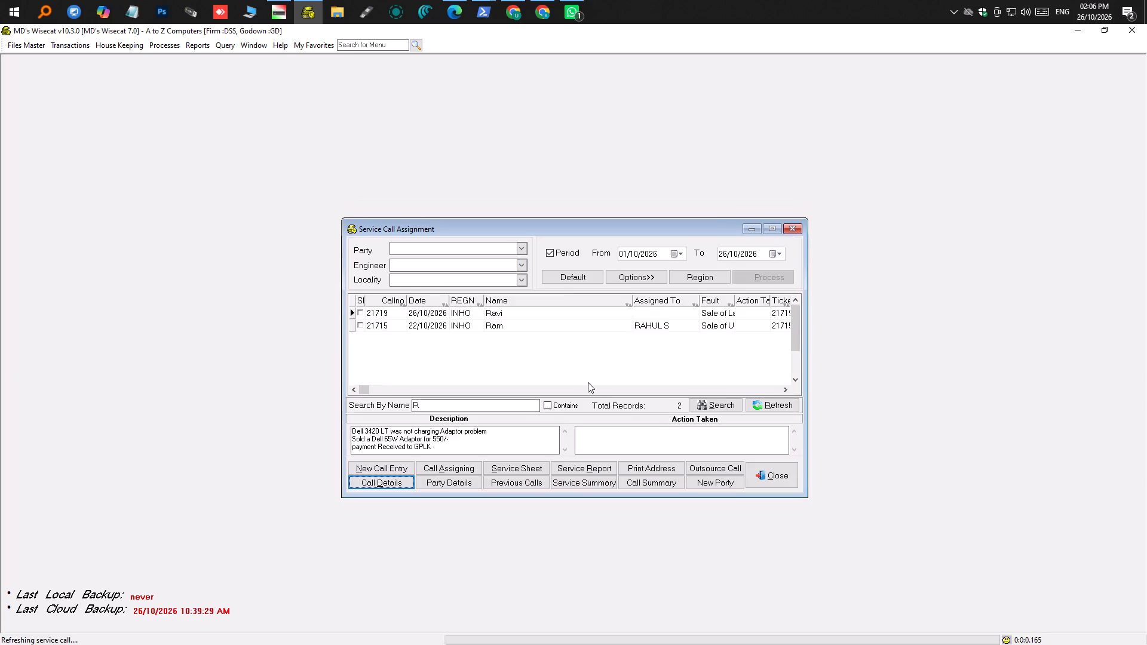
Reopen the details of Ravi's call to check the assigned engineer, and close the form.
click(464, 314)
click(390, 484)
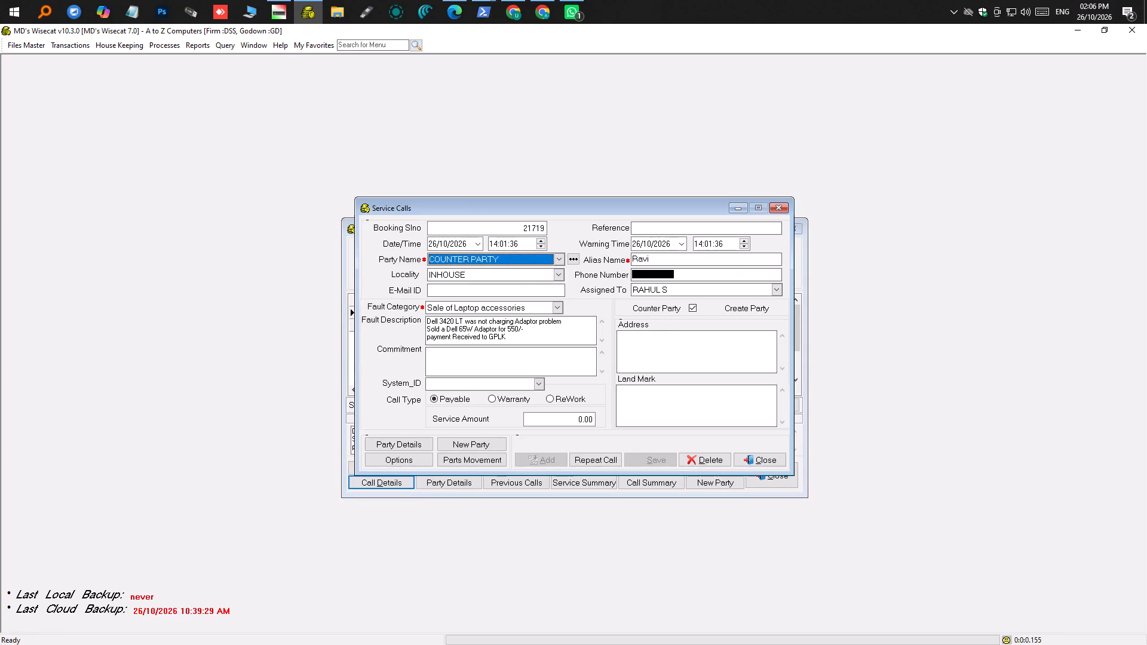
click(776, 211)
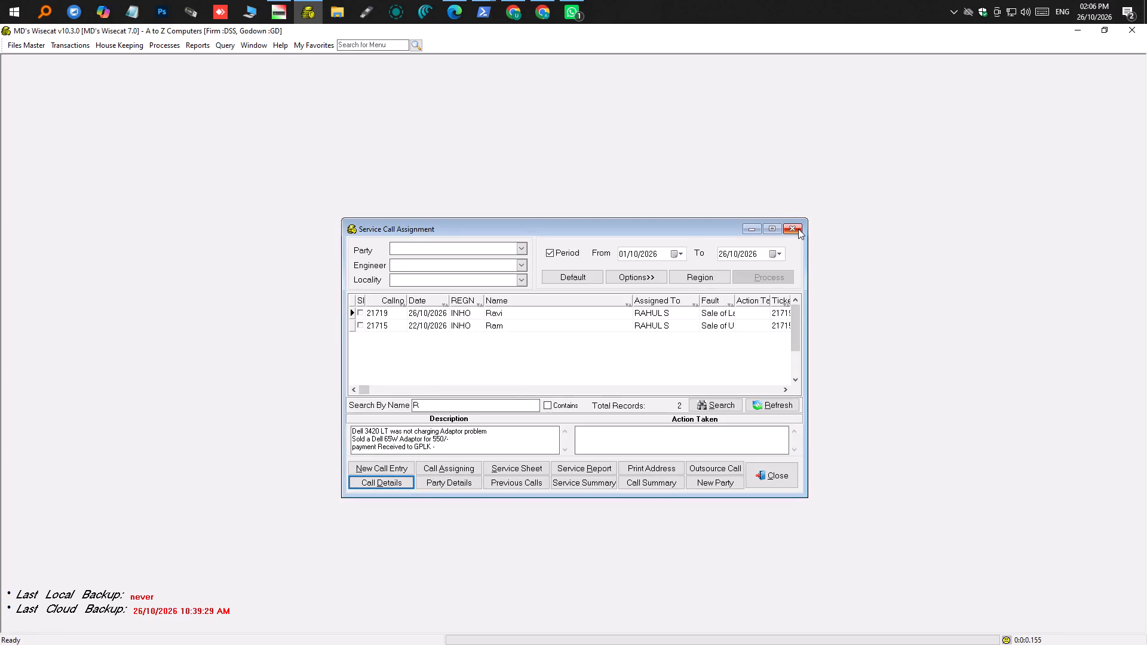
Close the Service Call Assignment window and open it again with its default unfiltered list.
click(798, 229)
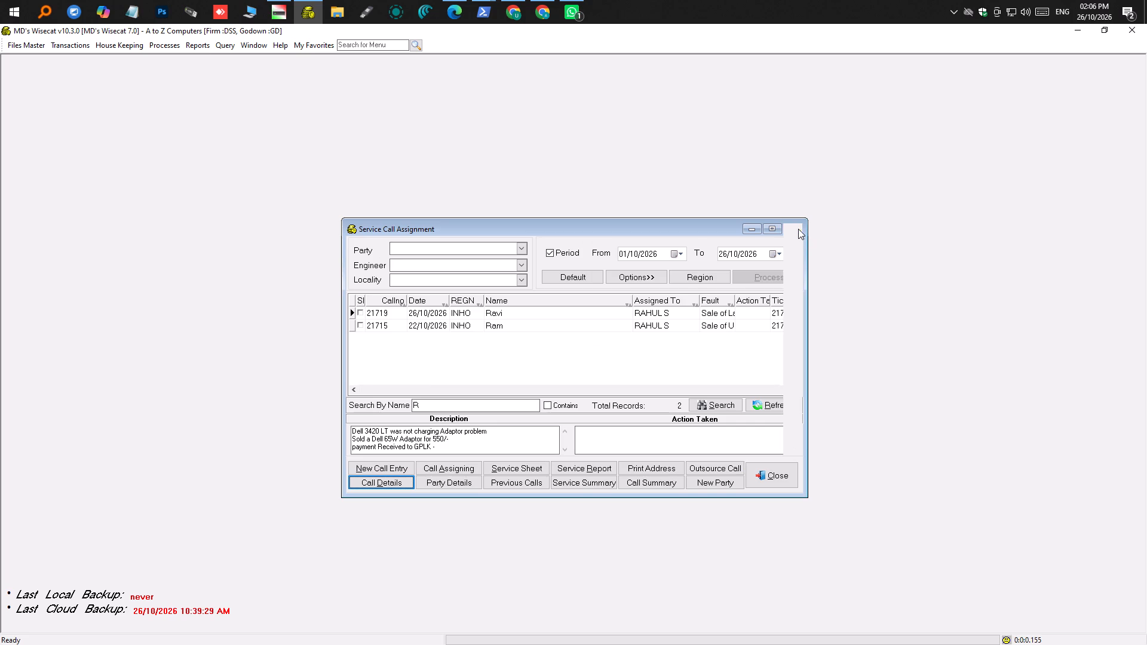
click(81, 50)
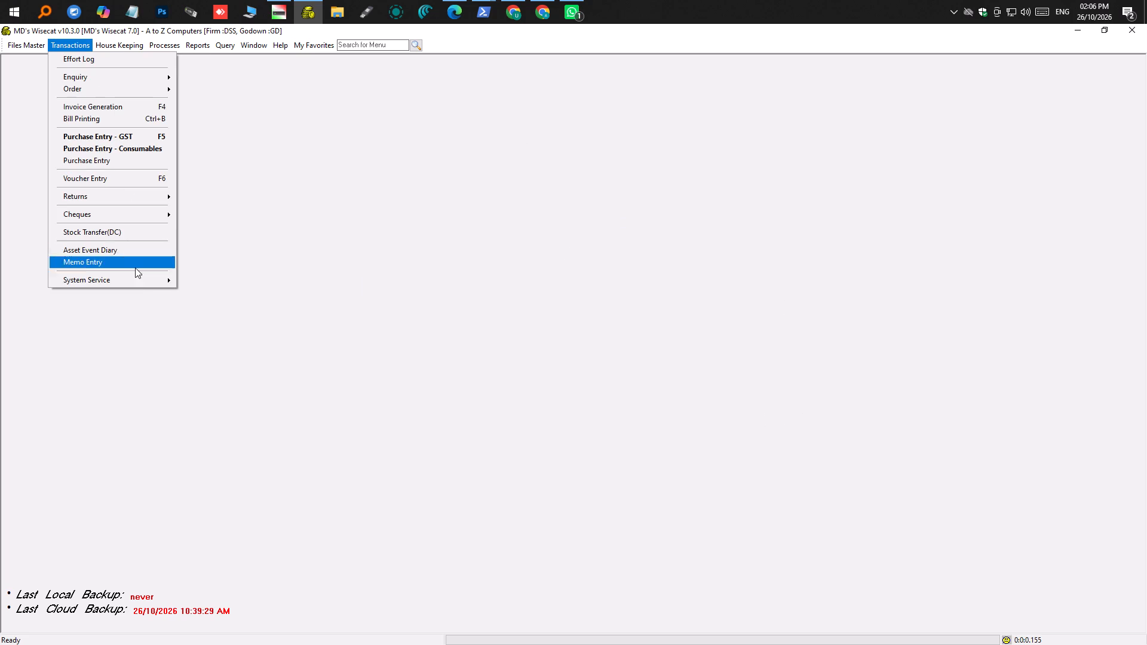
click(137, 280)
click(235, 296)
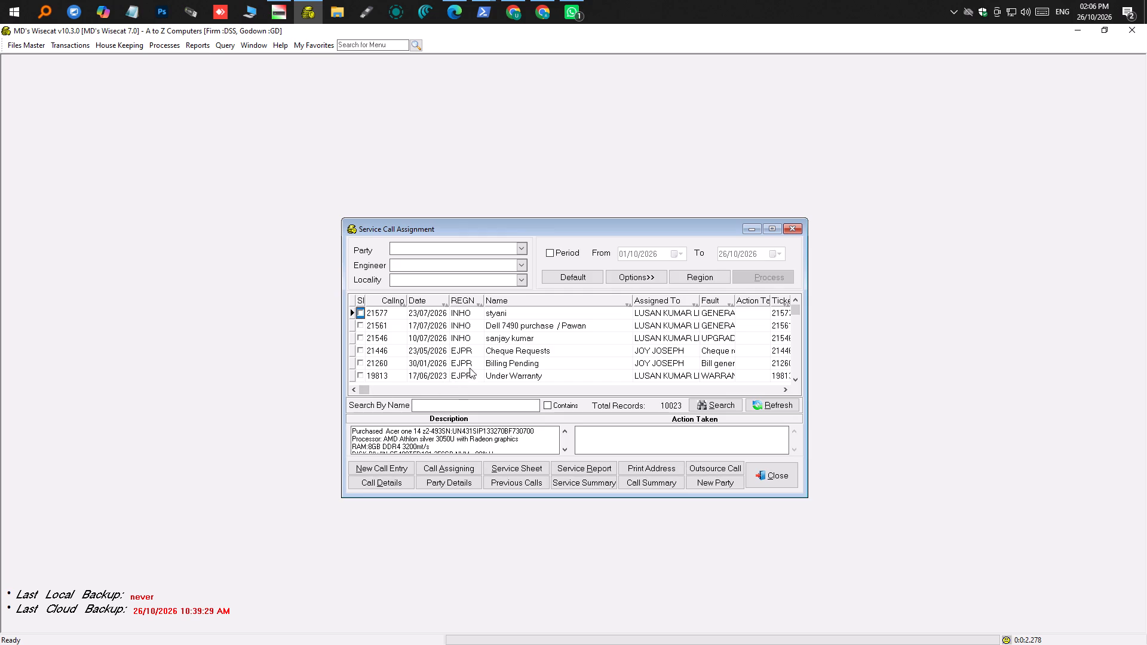
Filter the service calls by names starting with V and open the details of VARELI TECNAC PVT LTD's call 21717.
click(451, 400)
key(v)
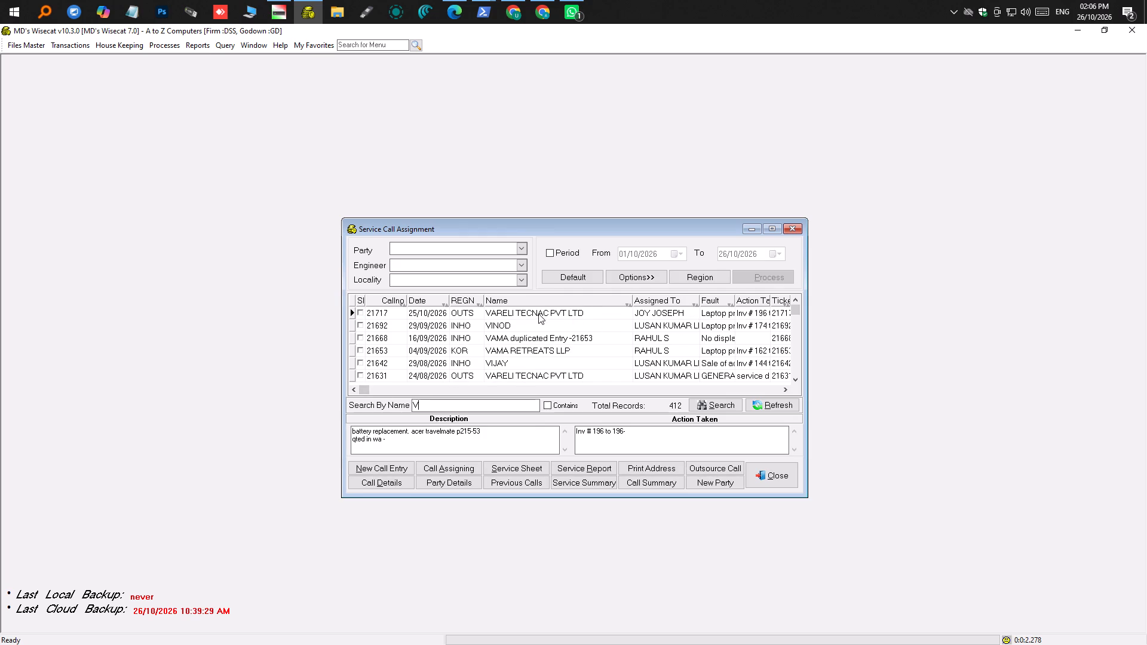
click(538, 314)
click(416, 440)
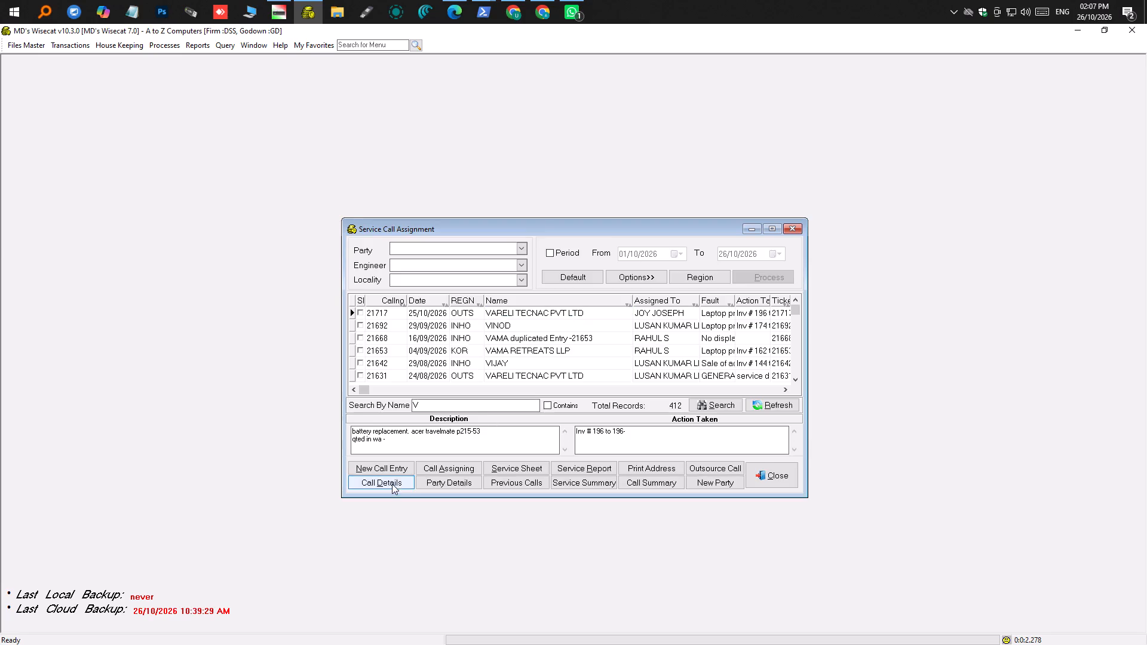
click(392, 484)
Add a new line to the fault description of VARELI TECNAC PVT LTD's call 21717.
click(468, 333)
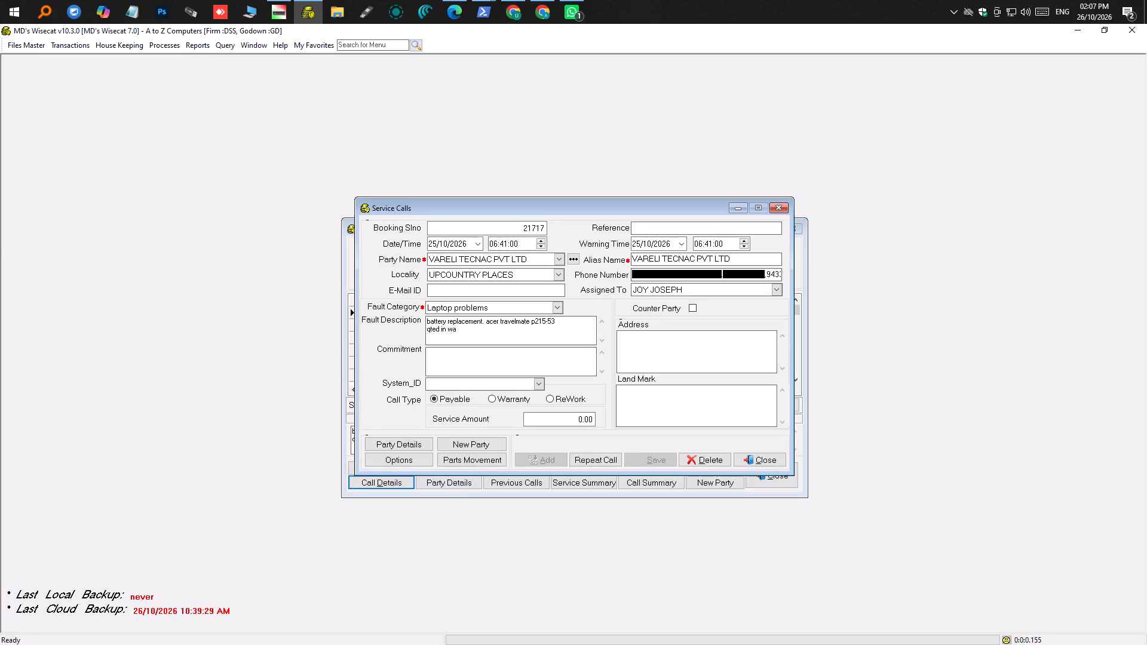
key(space)
key(shift+Return)
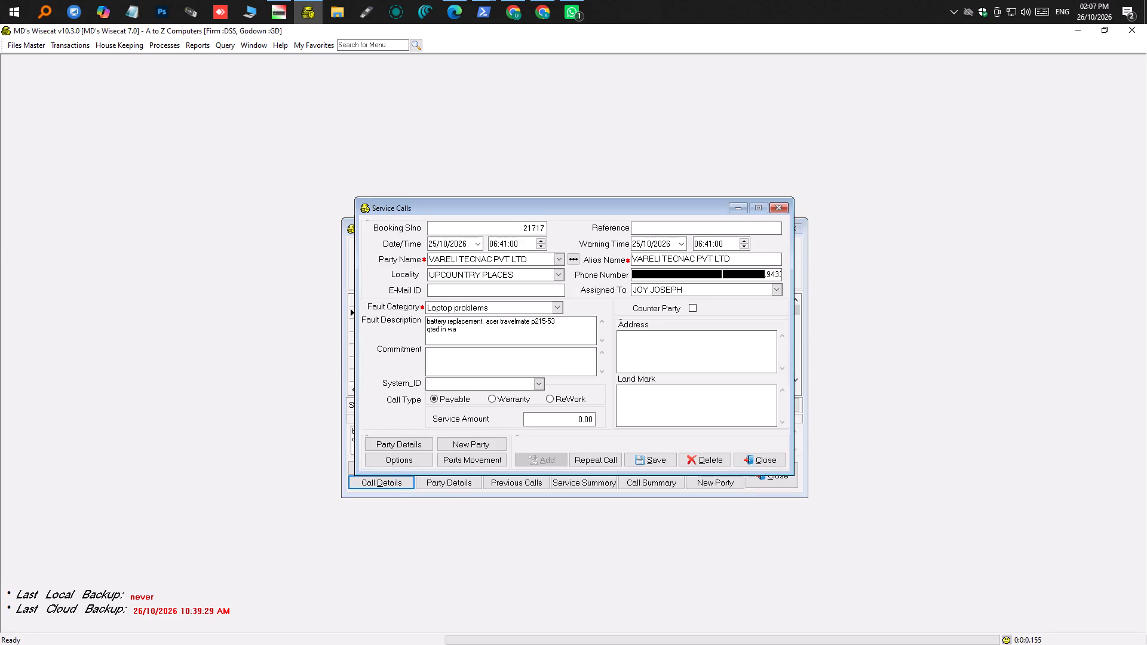
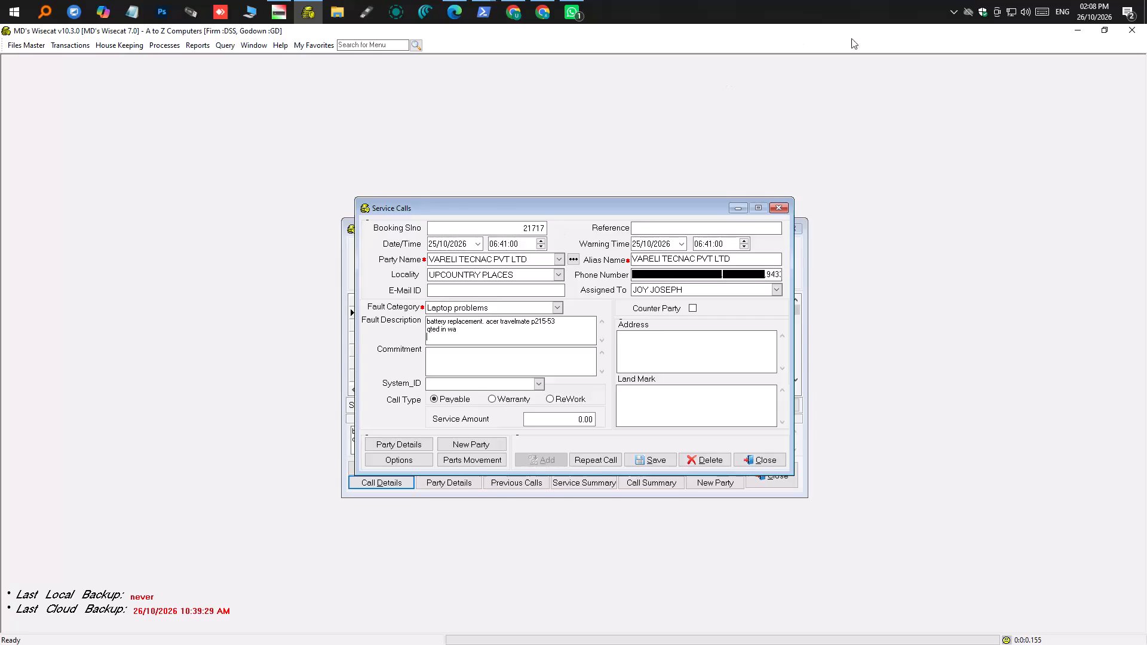
Close the details form of VARELI TECNAC PVT LTD's call 21717.
click(776, 208)
click(615, 360)
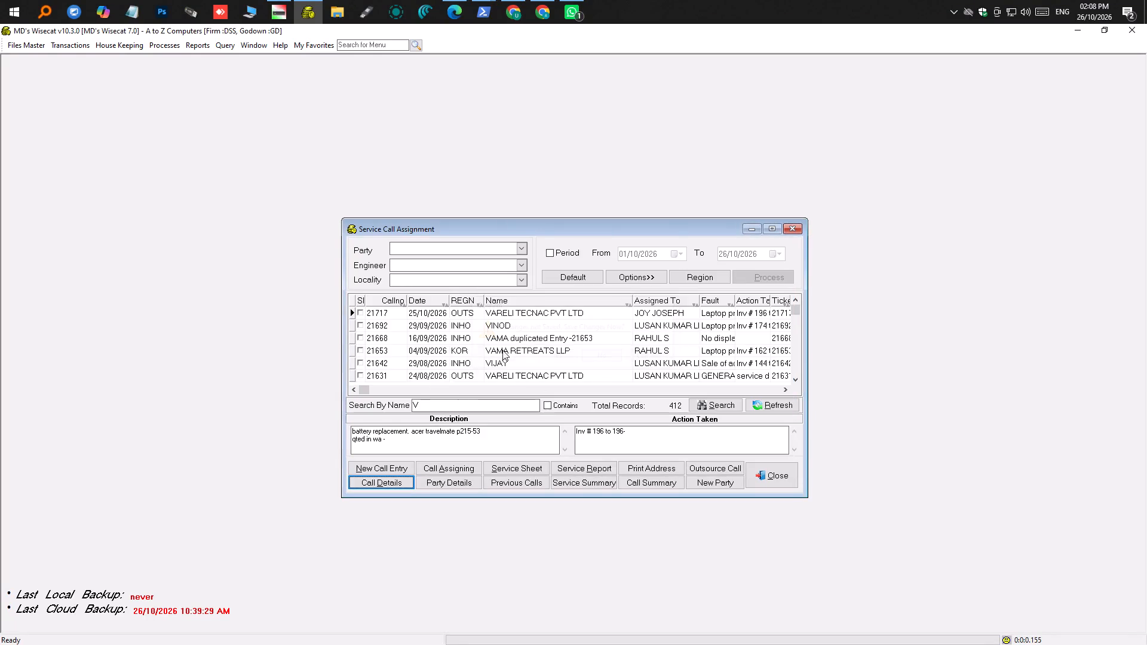
Search the service calls for names starting with KIRA, limited to the period 01/10/2026 to 26/10/2026.
drag(468, 406, 373, 398)
key(k)
key(i)
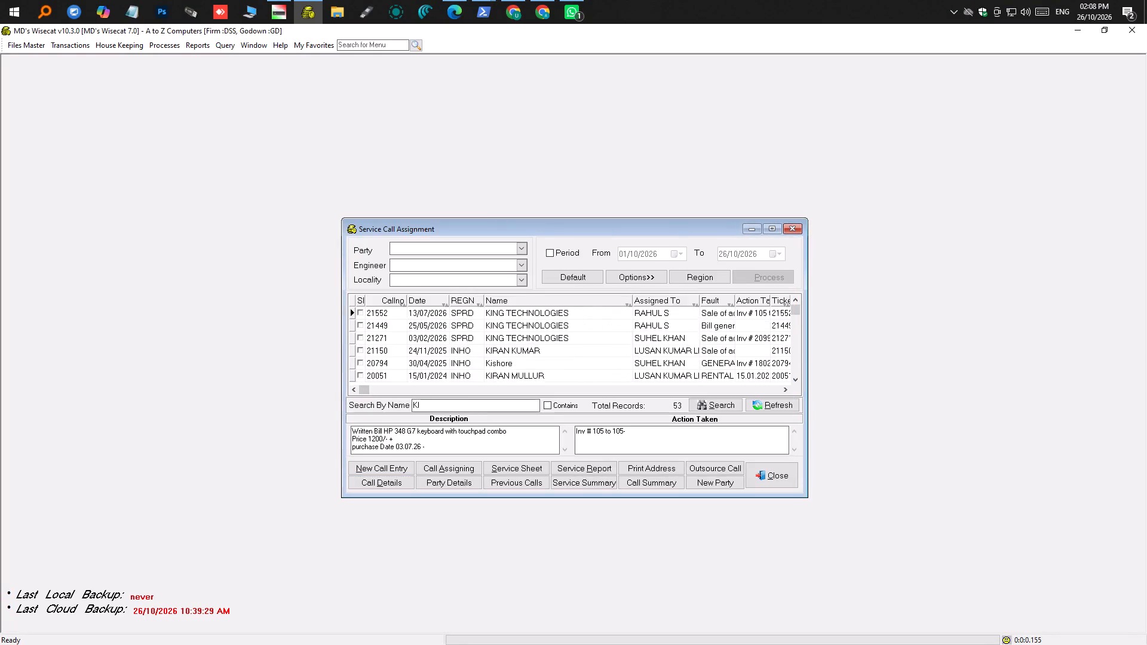
key(r)
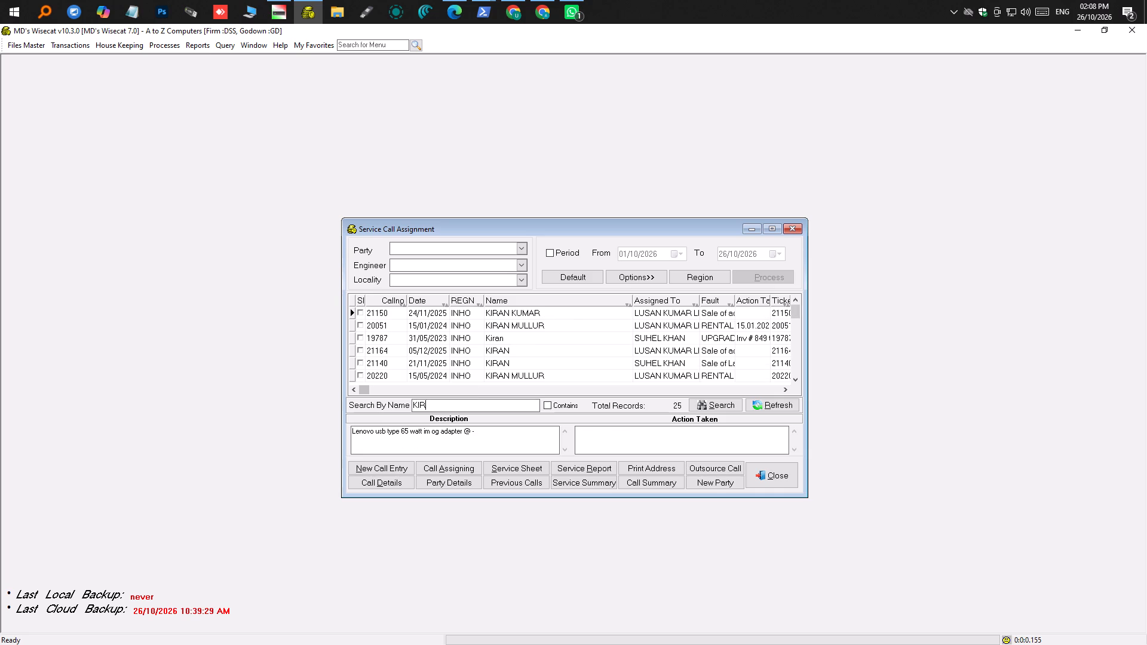
key(a)
click(561, 250)
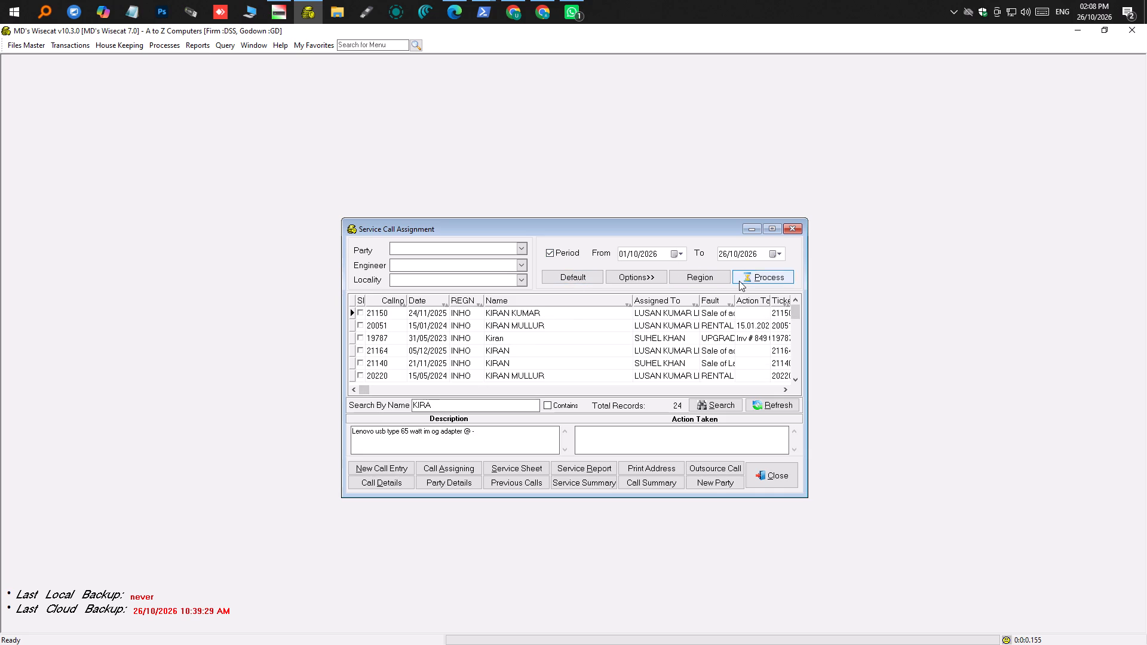
click(739, 281)
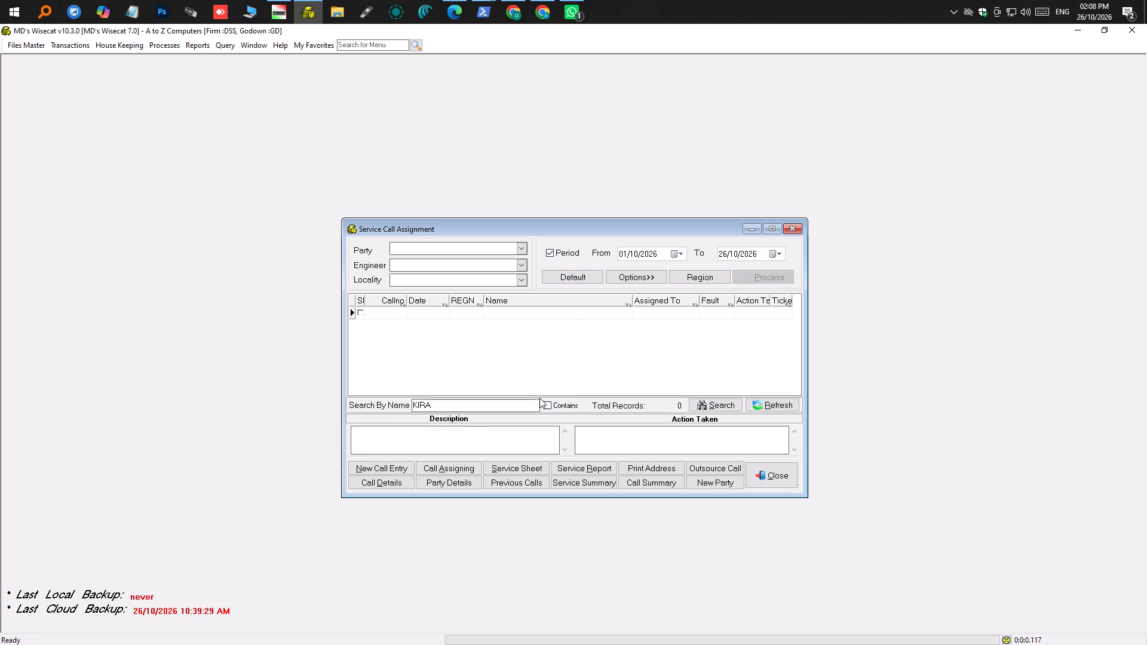
Clear the name search to list all service calls of the chosen period.
key(BackSpace)
key(BackSpace)
key(BackSpace)
key(BackSpace)
key(BackSpace)
key(BackSpace)
key(BackSpace)
key(BackSpace)
key(BackSpace)
drag(479, 400, 407, 403)
key(BackSpace)
key(BackSpace)
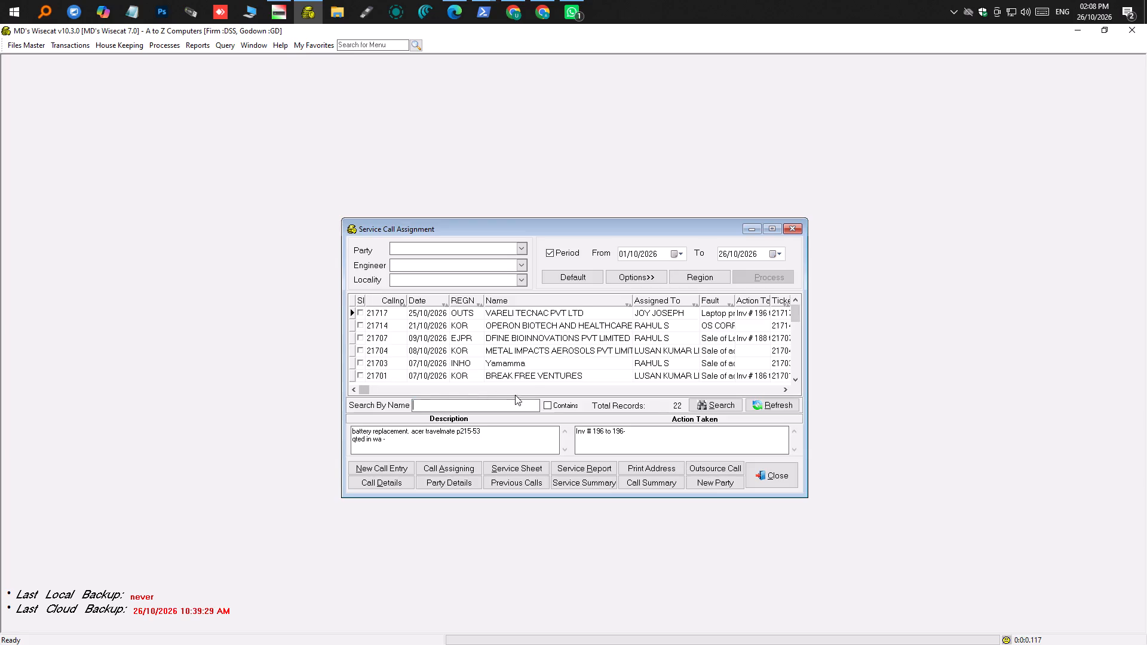
Start a new service call entry for COUNTER PARTY with the alias name Karthik.
click(379, 472)
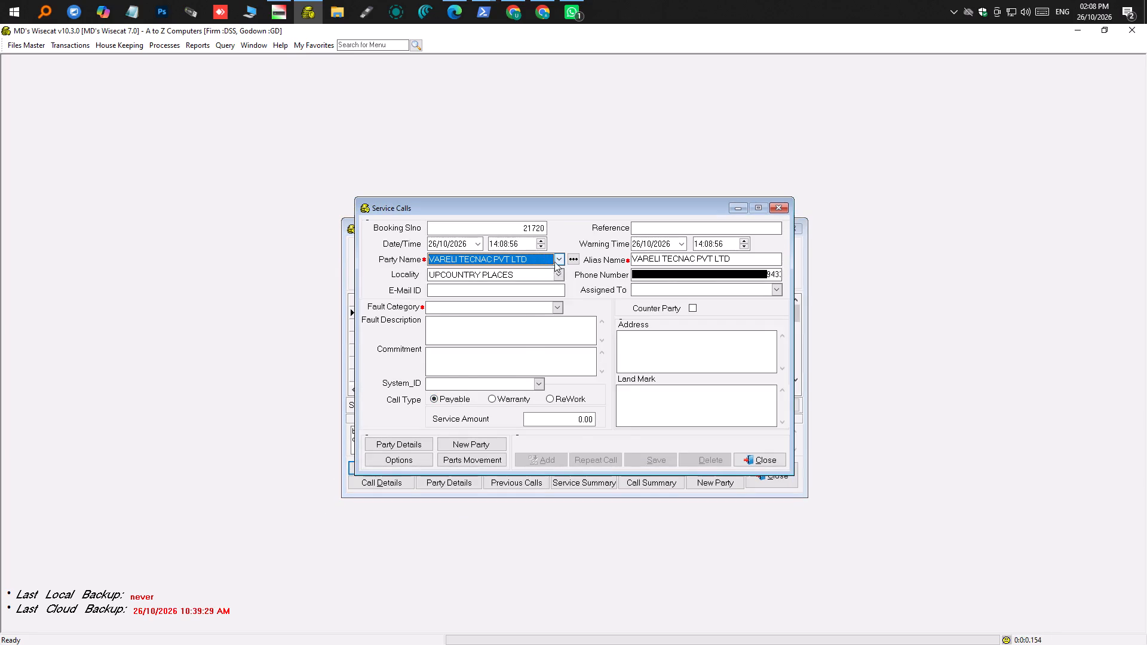
click(554, 262)
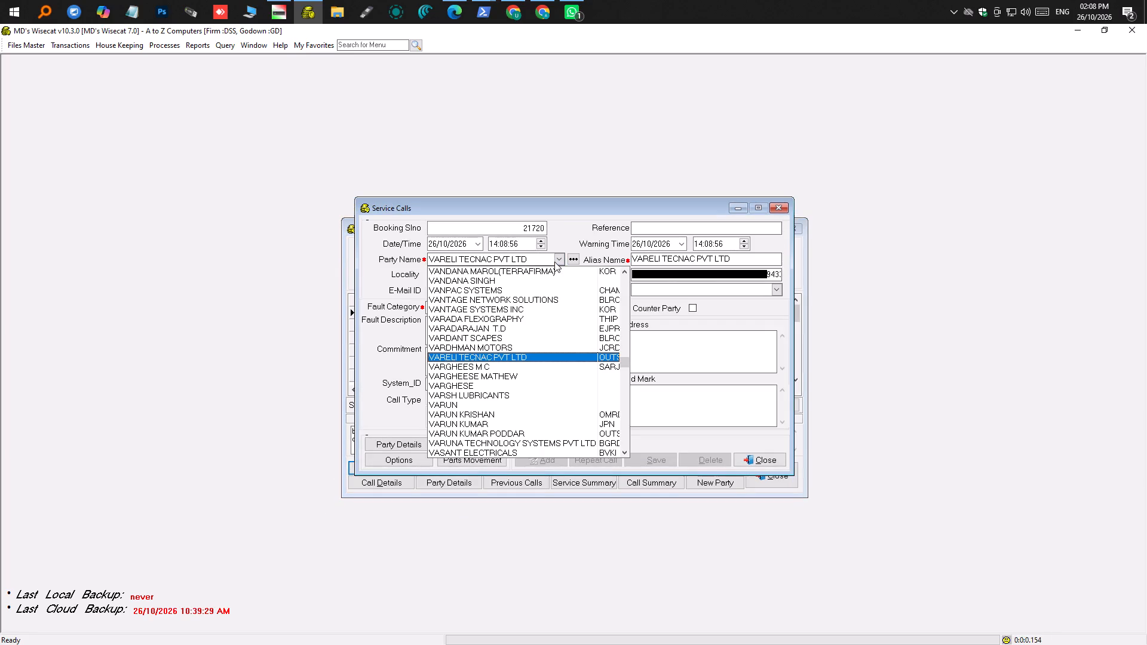
text(count)
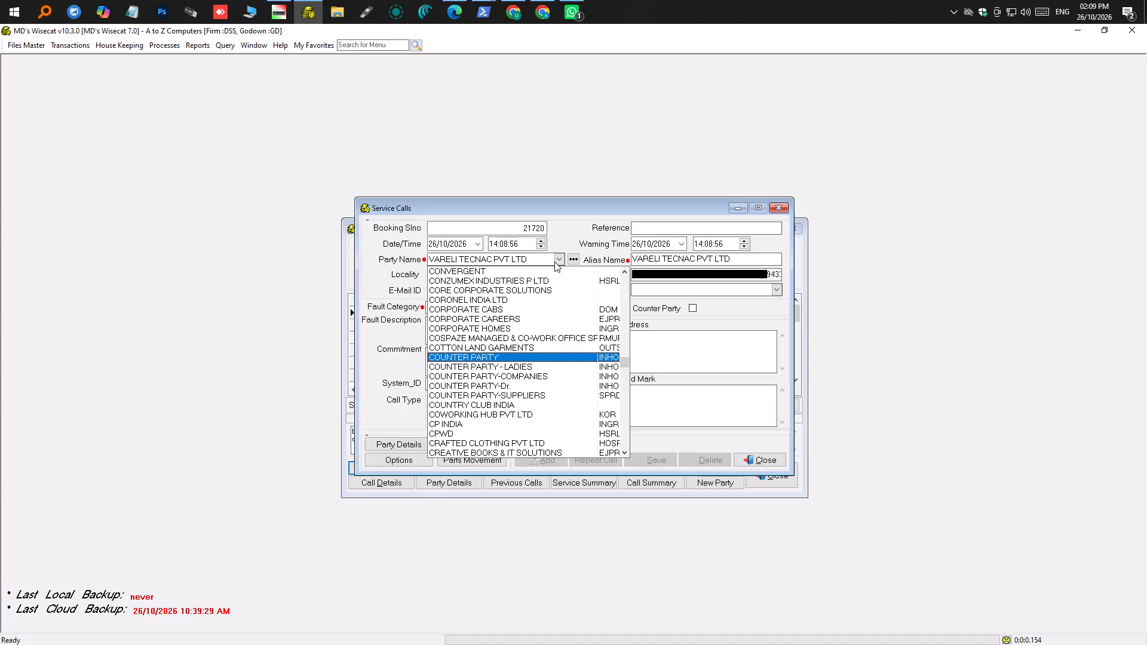
key(Return)
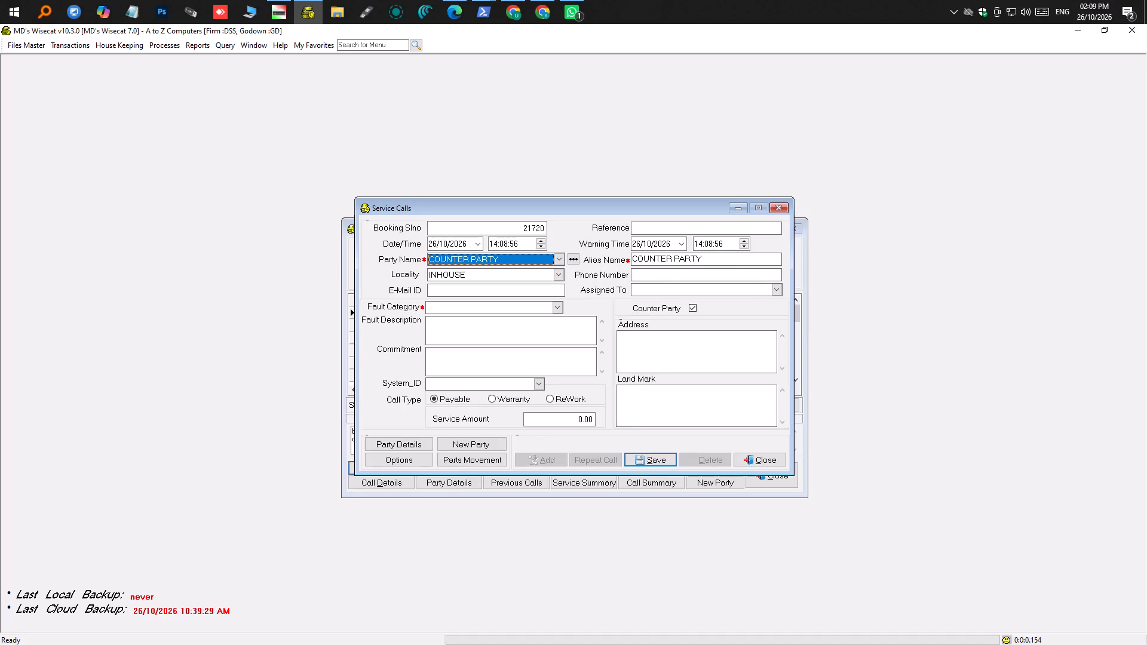
drag(739, 261, 511, 255)
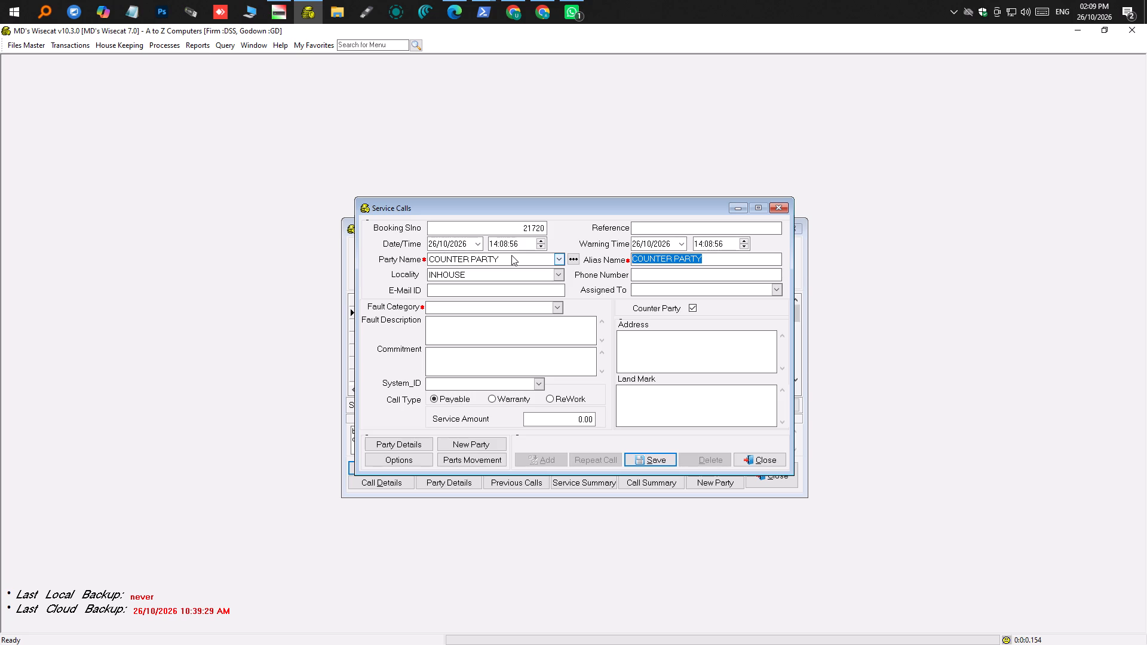
text(Kari)
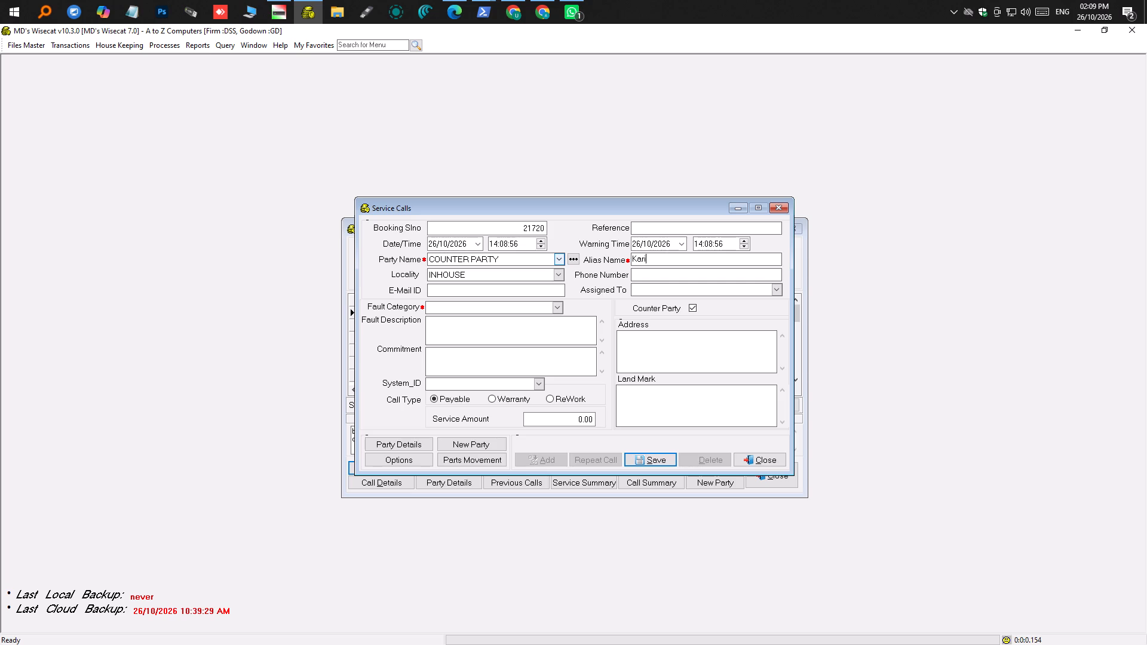
key(BackSpace)
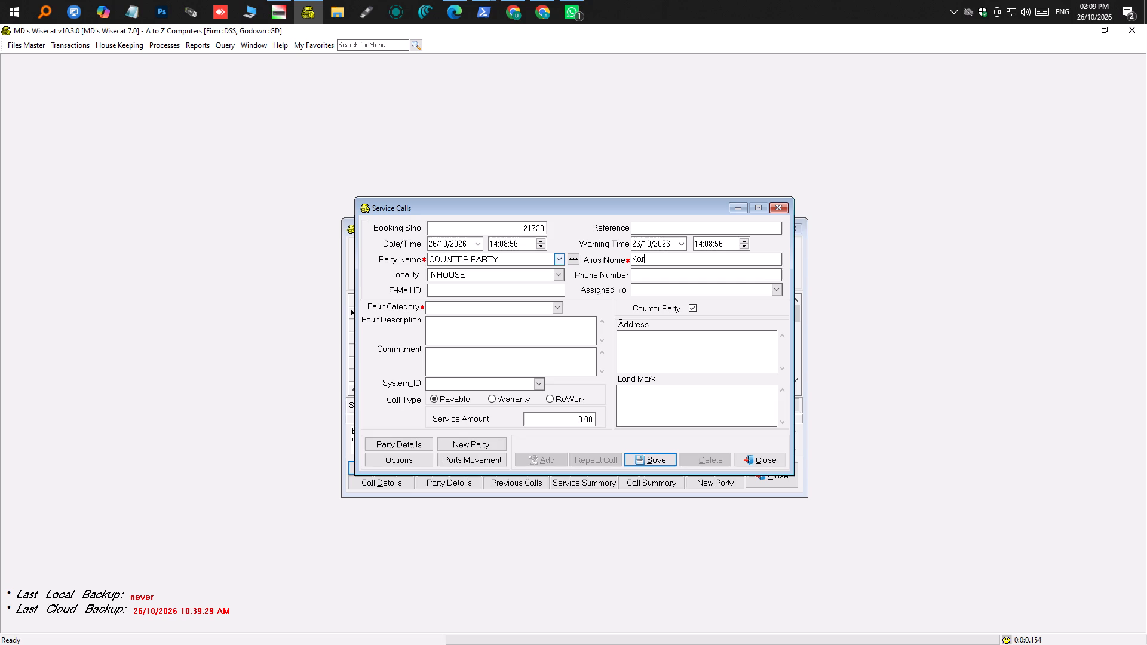
text(th)
text(ik)
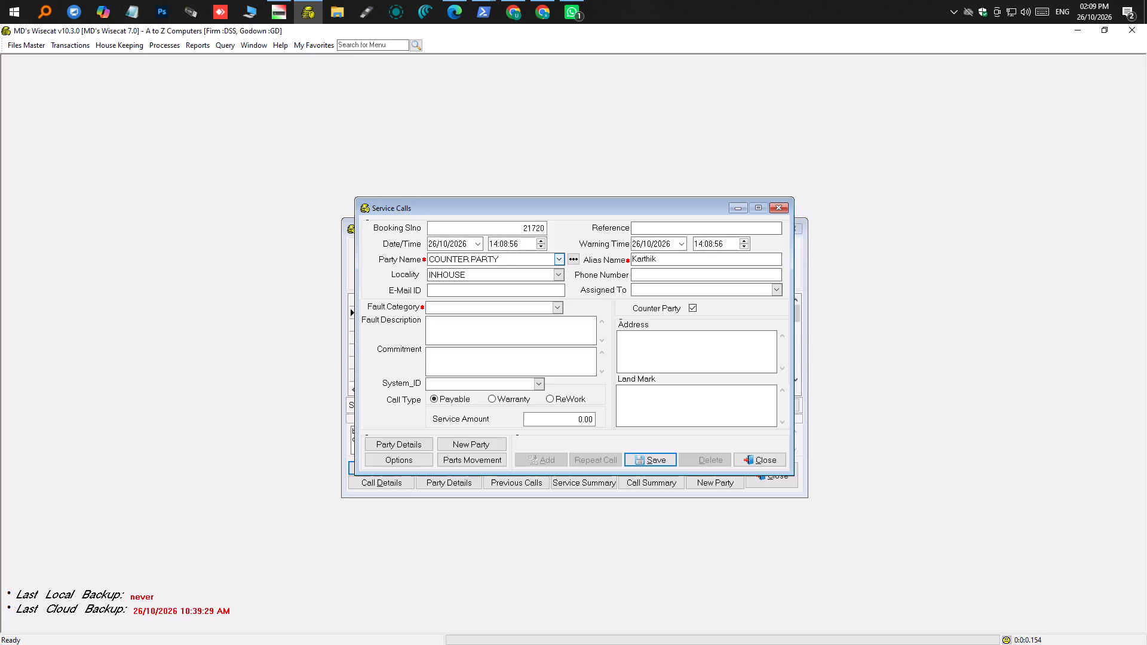
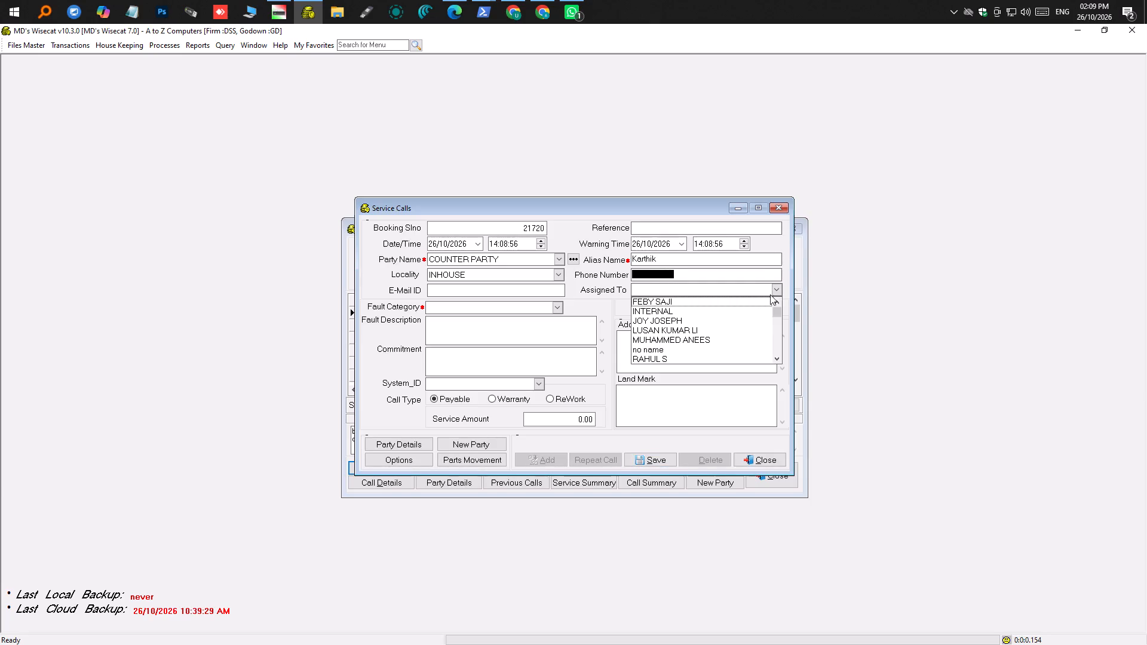
click(655, 361)
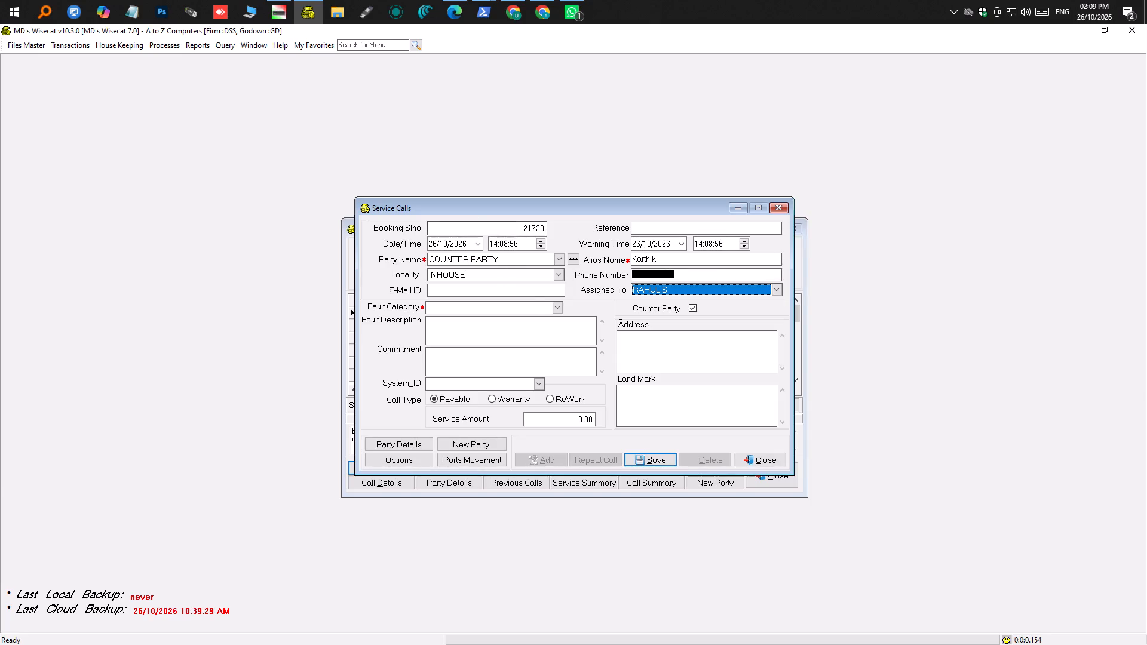
click(555, 306)
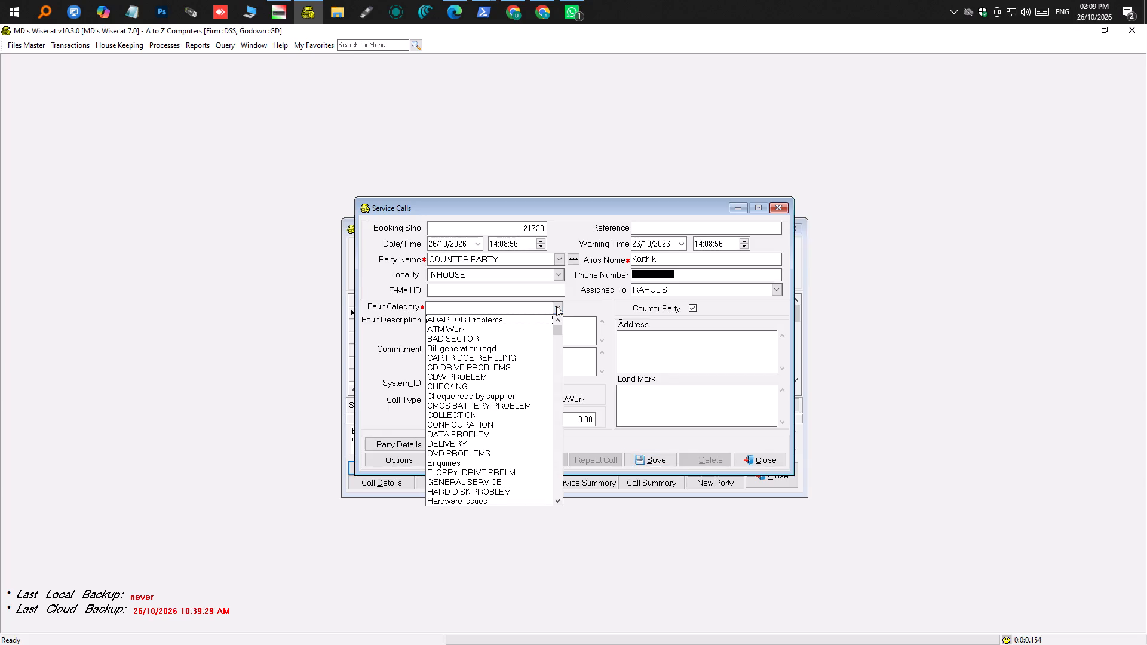
text(ss)
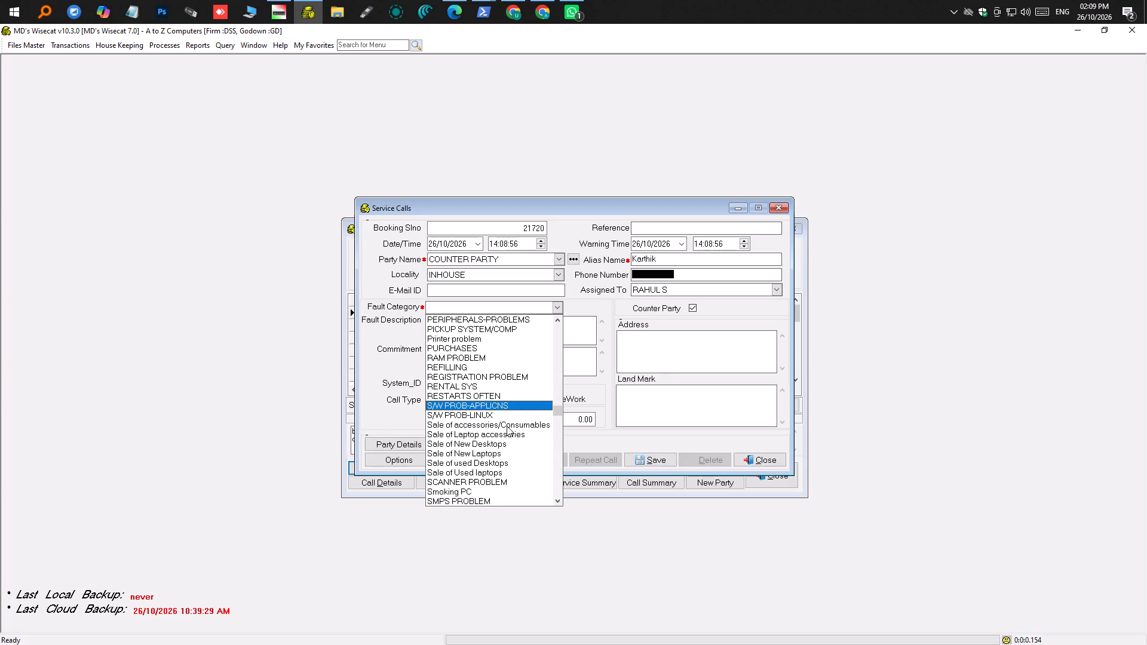
click(496, 434)
Enter the laptop model Lenovo ideapad Slim3 15AMN8 in the fault description.
click(487, 334)
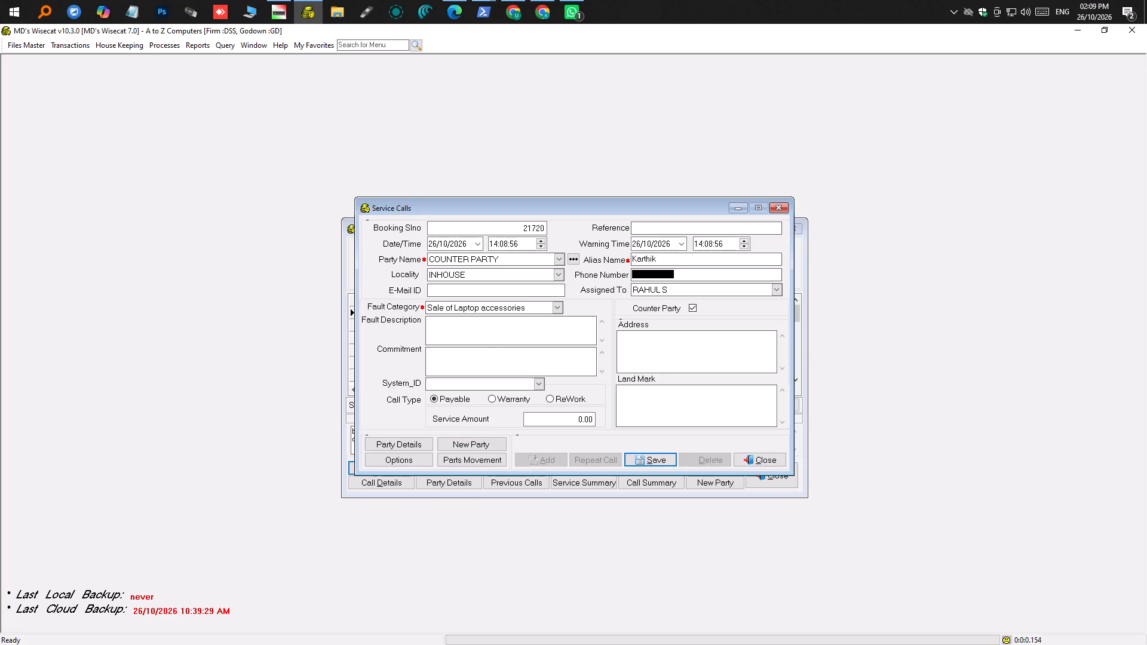
key(shift+l)
text(enovo)
key(space)
text(ide)
text(apa)
text(d)
key(space)
key(shift+s)
text(lim)
key(shift+numbersign)
key(BackSpace)
text(3)
key(space)
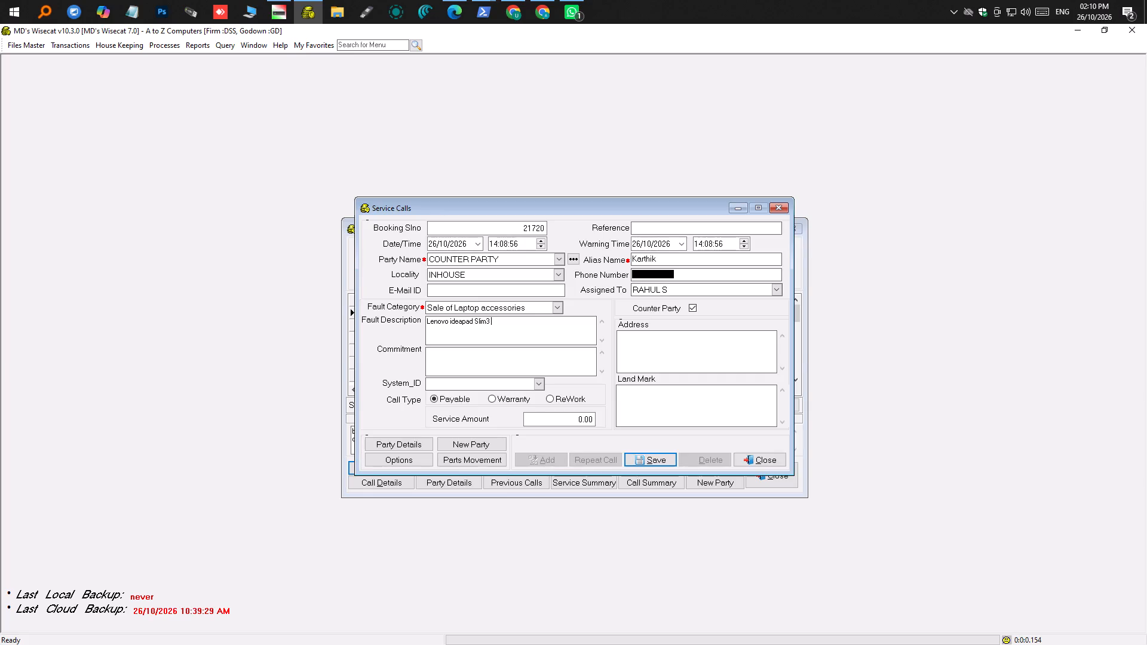
text(15)
text(AM)
key(shift+n)
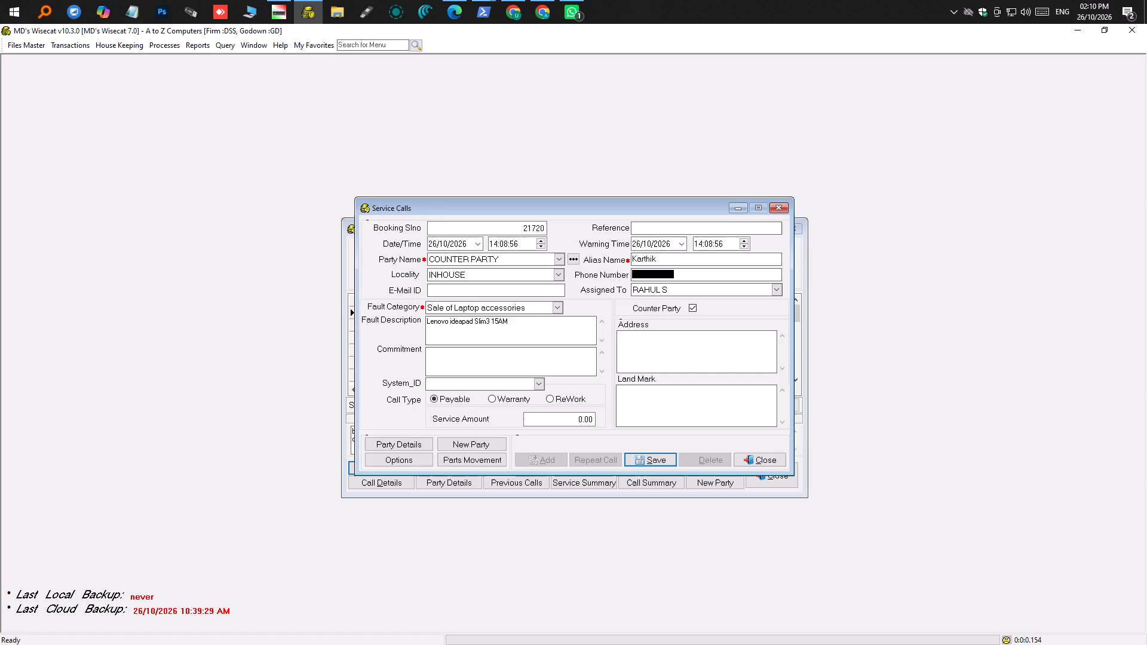
key(shift+asterisk)
key(BackSpace)
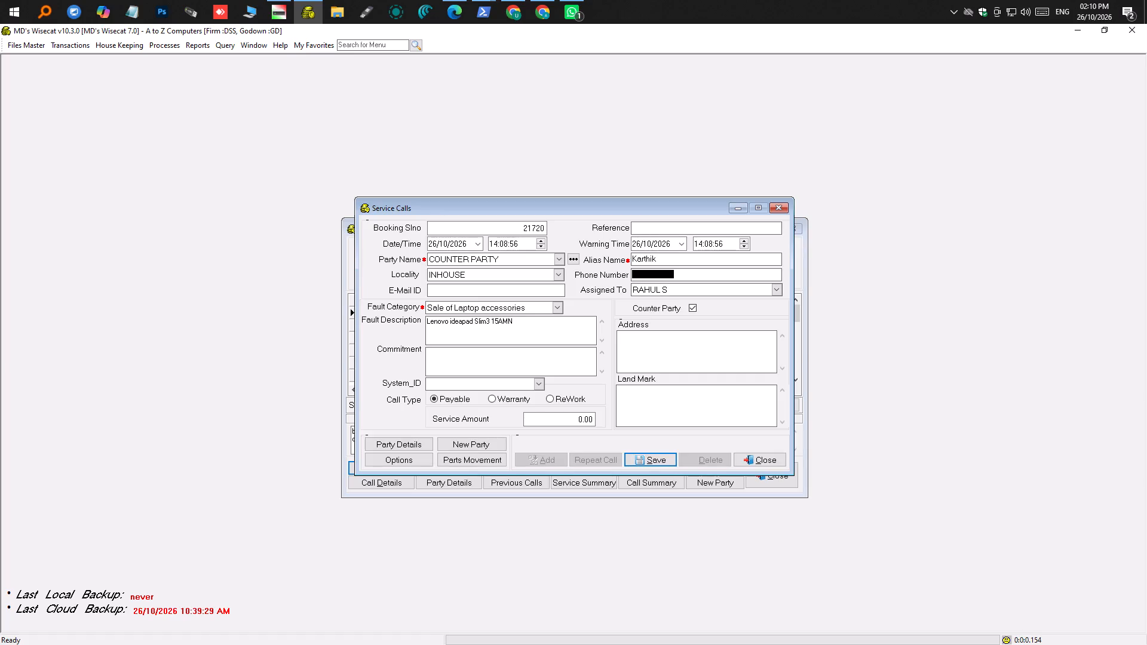
key(8)
key(space)
Add a second line to the fault description starting with AB.
key(shift+Return)
text(ABH)
key(space)
key(BackSpace)
key(BackSpace)
key(space)
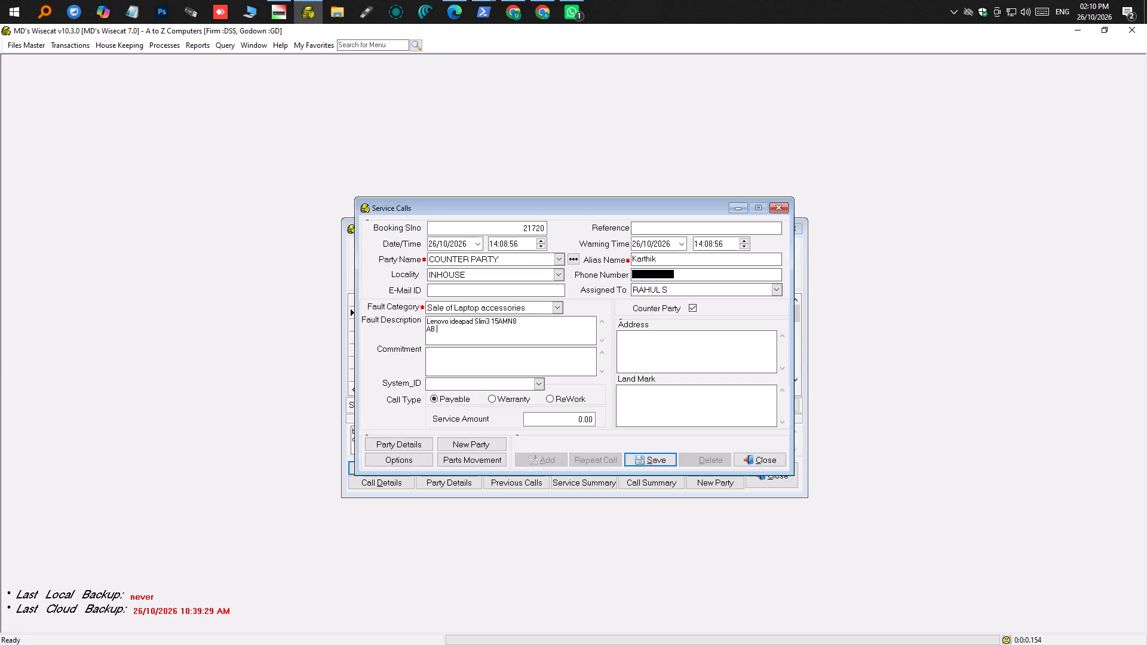
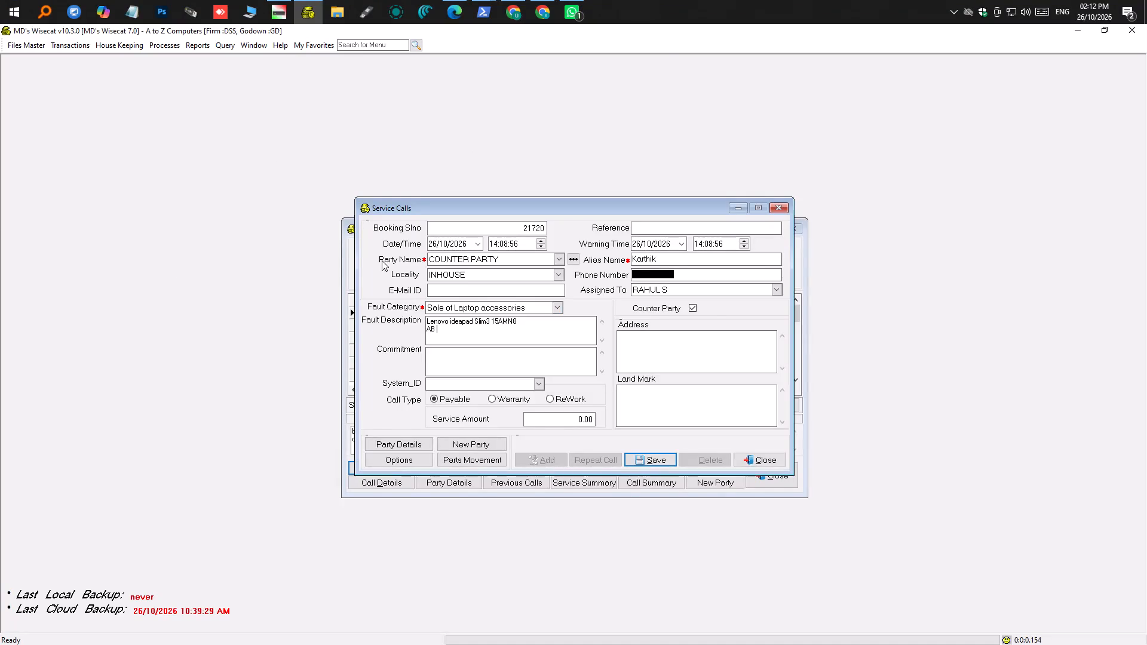
Erase the AB entry from the second line of the fault description in Karthik's call.
click(437, 331)
key(BackSpace)
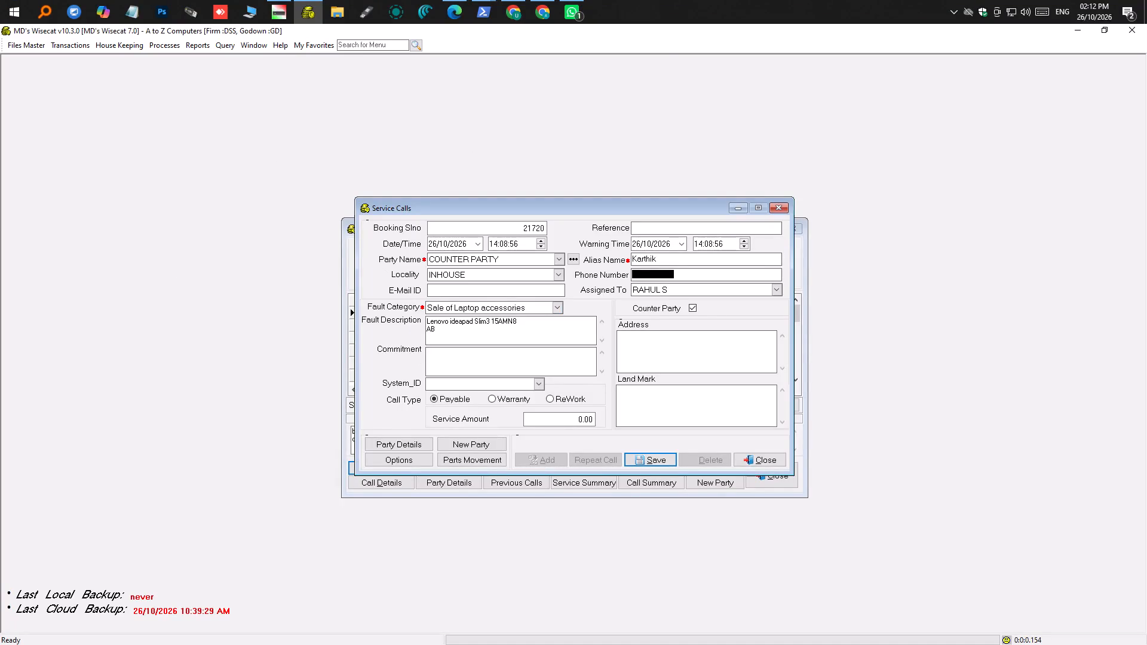
key(BackSpace)
key(BackSpace)
key(BackSpace)
key(BackSpace)
click(437, 331)
key(BackSpace)
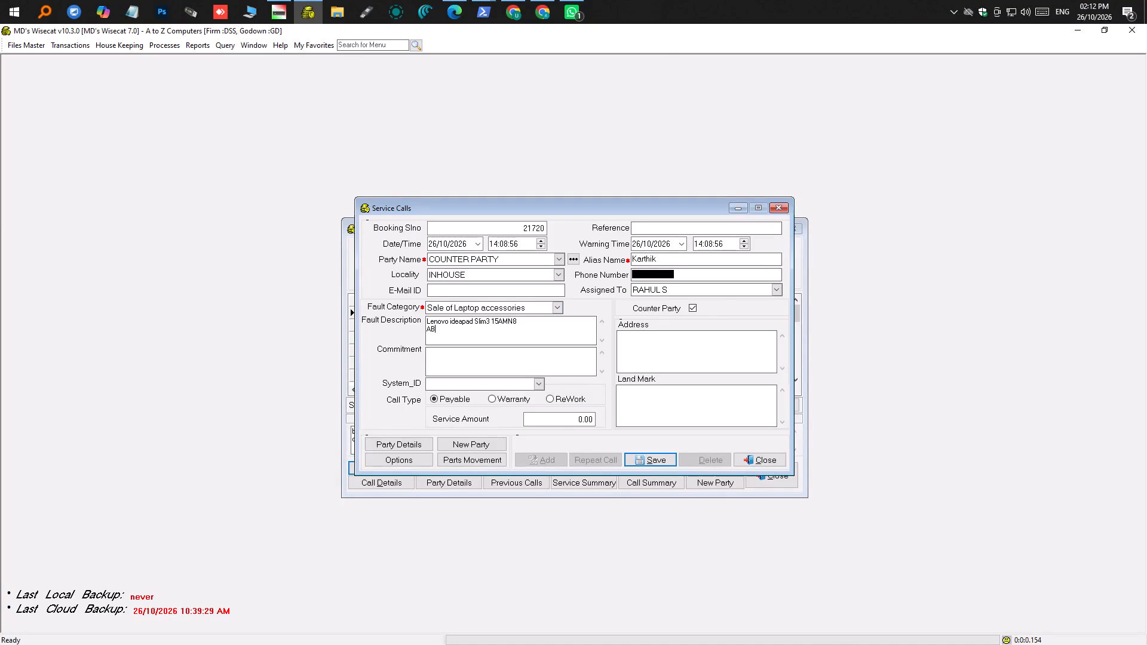
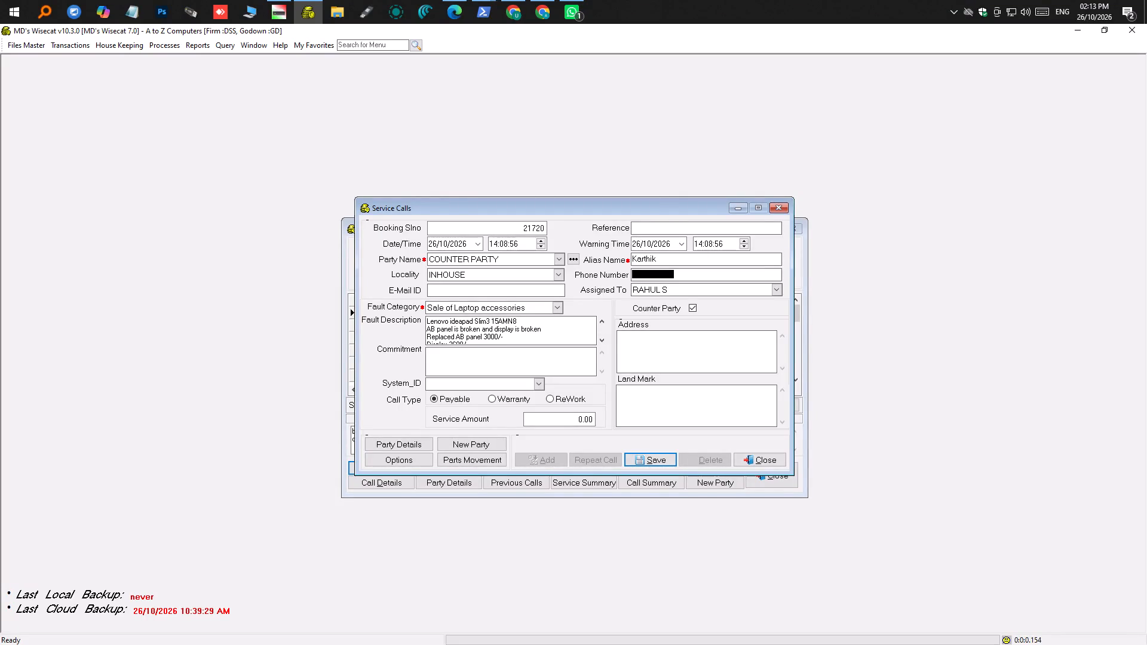
Save Karthik's service call with its edited fault description and close the call entry form.
scroll(522, 334, down, 1)
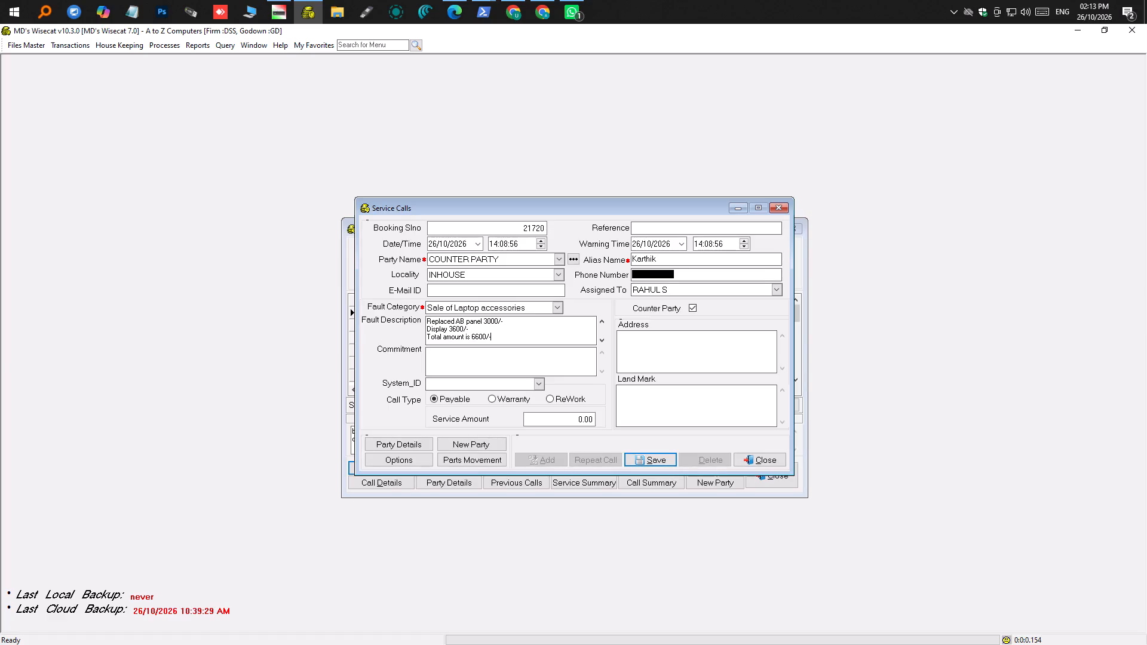
click(636, 459)
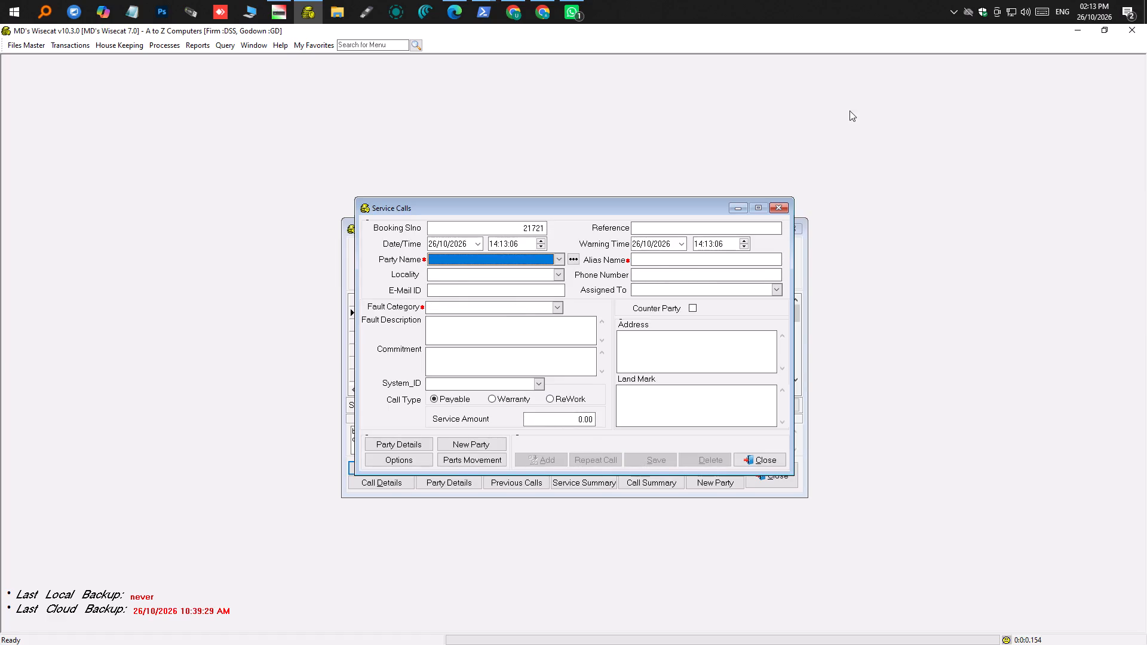
click(772, 199)
click(776, 204)
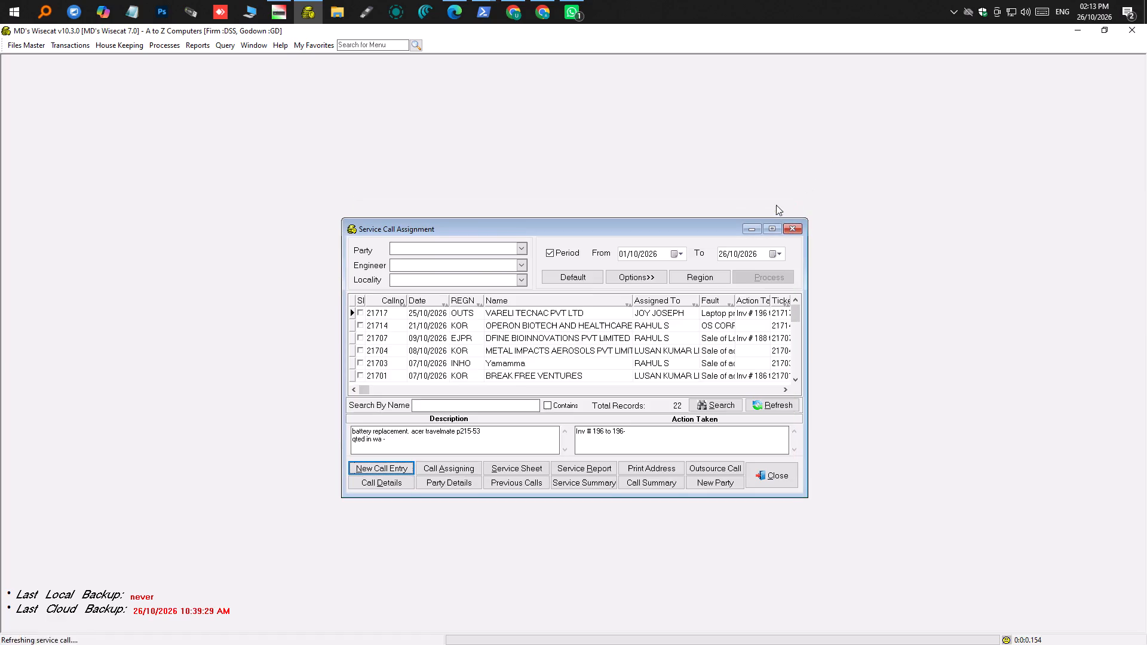
Search the service call list by name for K and select Karthik's call.
click(491, 410)
key(k)
key(i)
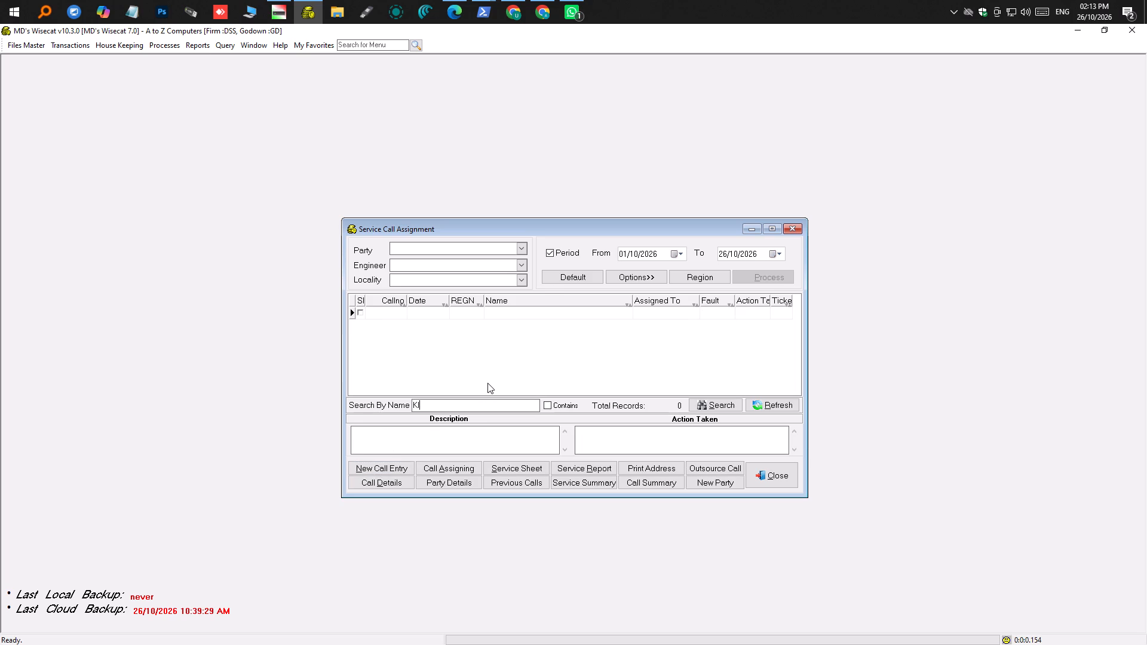
key(BackSpace)
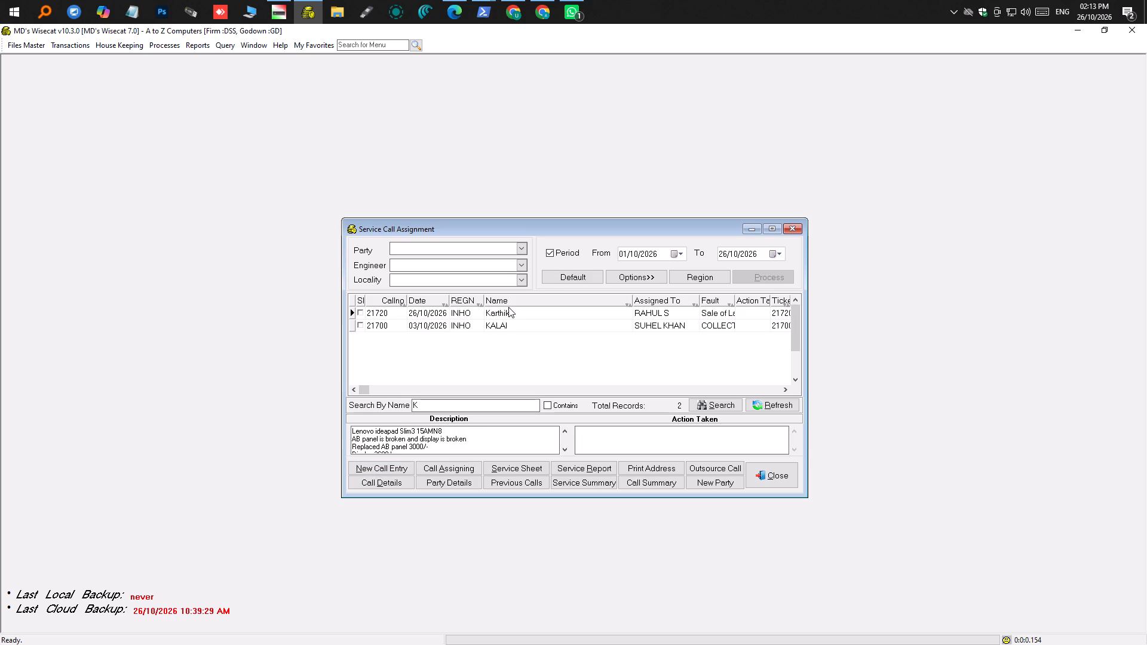
click(509, 314)
click(486, 406)
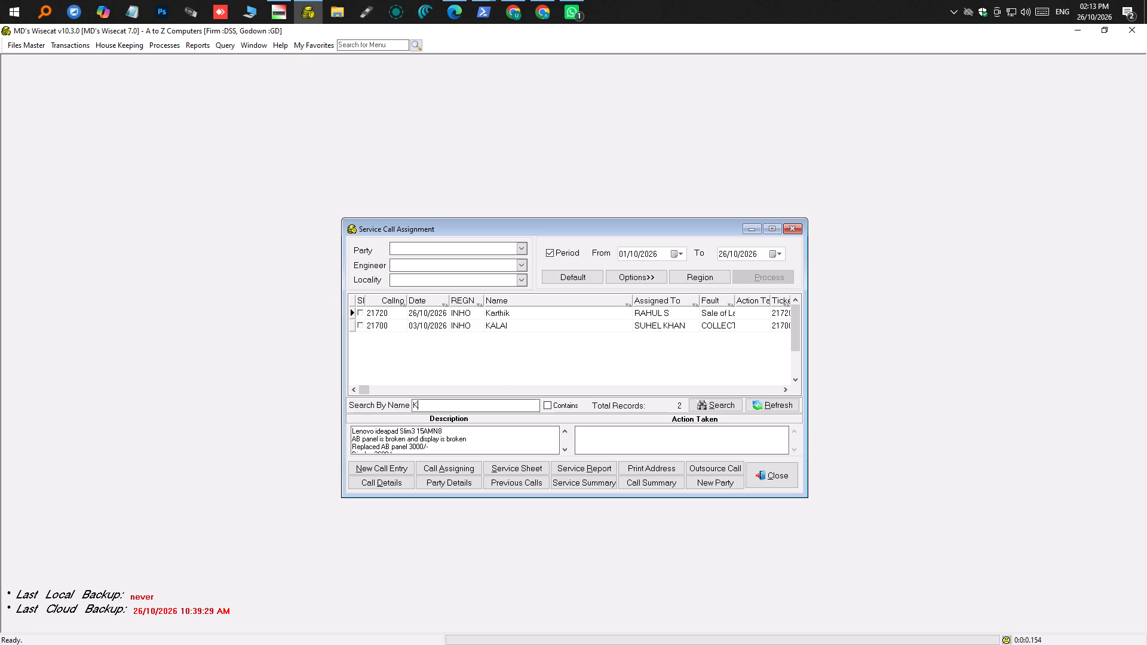
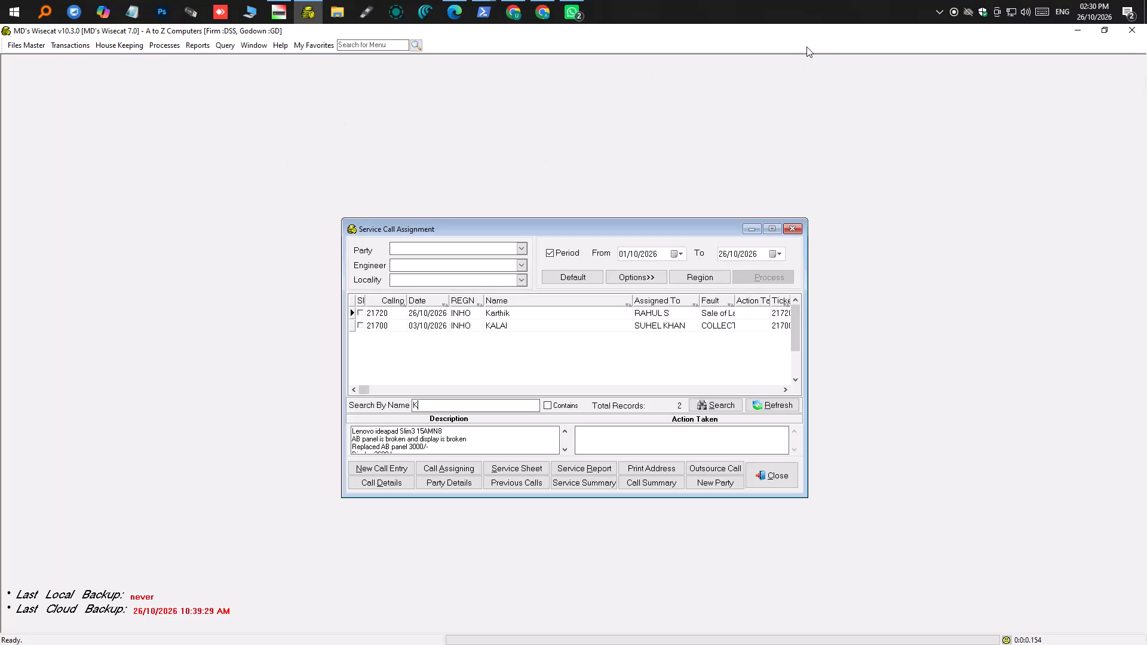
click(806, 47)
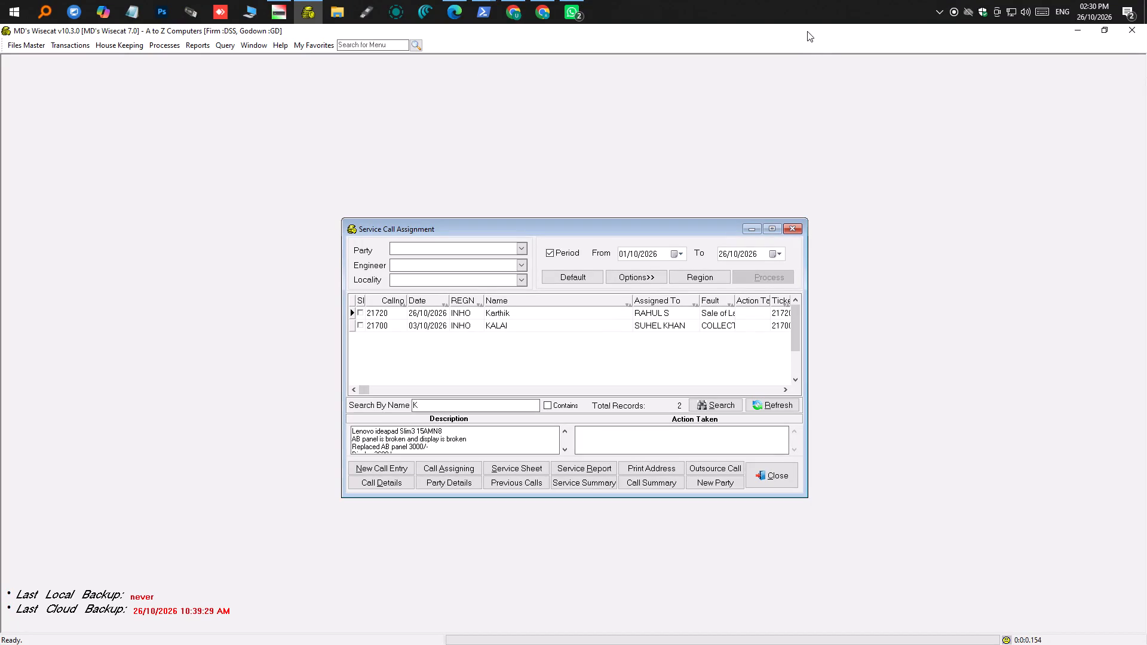